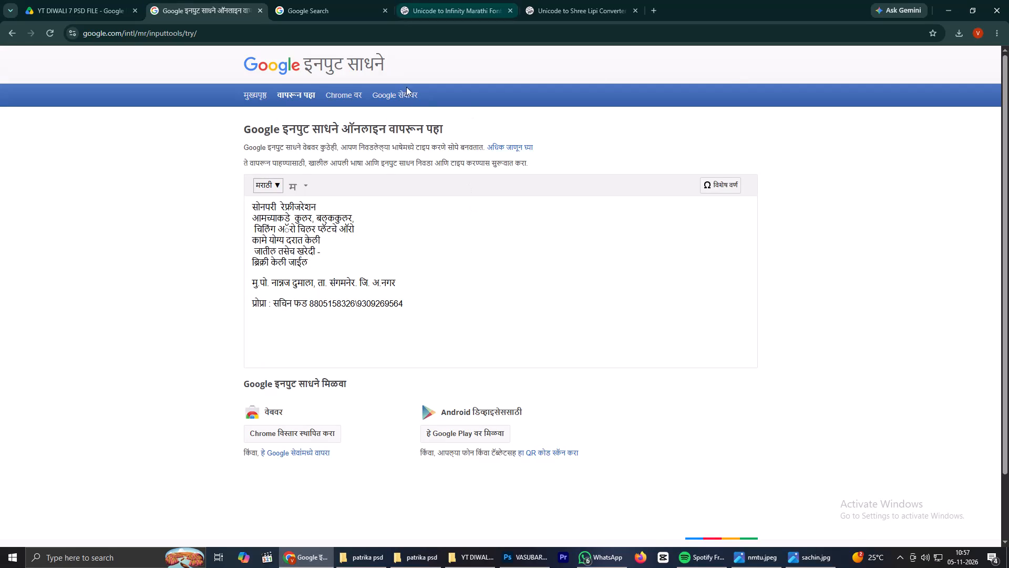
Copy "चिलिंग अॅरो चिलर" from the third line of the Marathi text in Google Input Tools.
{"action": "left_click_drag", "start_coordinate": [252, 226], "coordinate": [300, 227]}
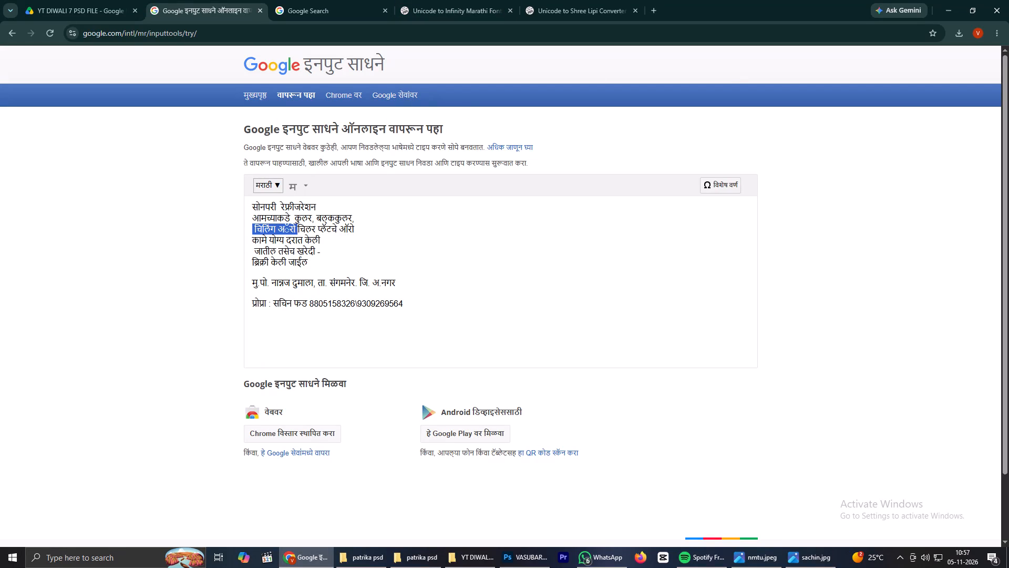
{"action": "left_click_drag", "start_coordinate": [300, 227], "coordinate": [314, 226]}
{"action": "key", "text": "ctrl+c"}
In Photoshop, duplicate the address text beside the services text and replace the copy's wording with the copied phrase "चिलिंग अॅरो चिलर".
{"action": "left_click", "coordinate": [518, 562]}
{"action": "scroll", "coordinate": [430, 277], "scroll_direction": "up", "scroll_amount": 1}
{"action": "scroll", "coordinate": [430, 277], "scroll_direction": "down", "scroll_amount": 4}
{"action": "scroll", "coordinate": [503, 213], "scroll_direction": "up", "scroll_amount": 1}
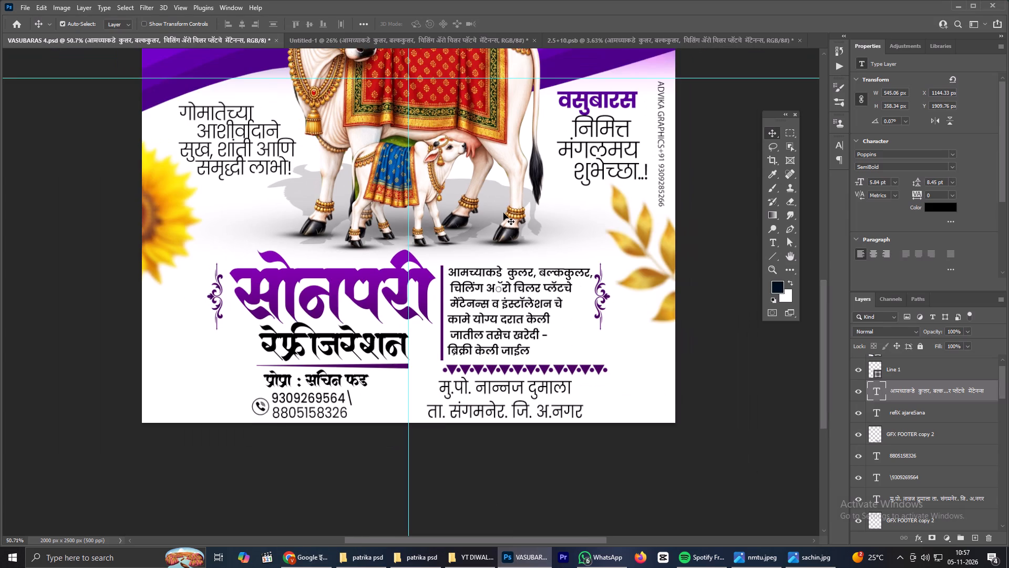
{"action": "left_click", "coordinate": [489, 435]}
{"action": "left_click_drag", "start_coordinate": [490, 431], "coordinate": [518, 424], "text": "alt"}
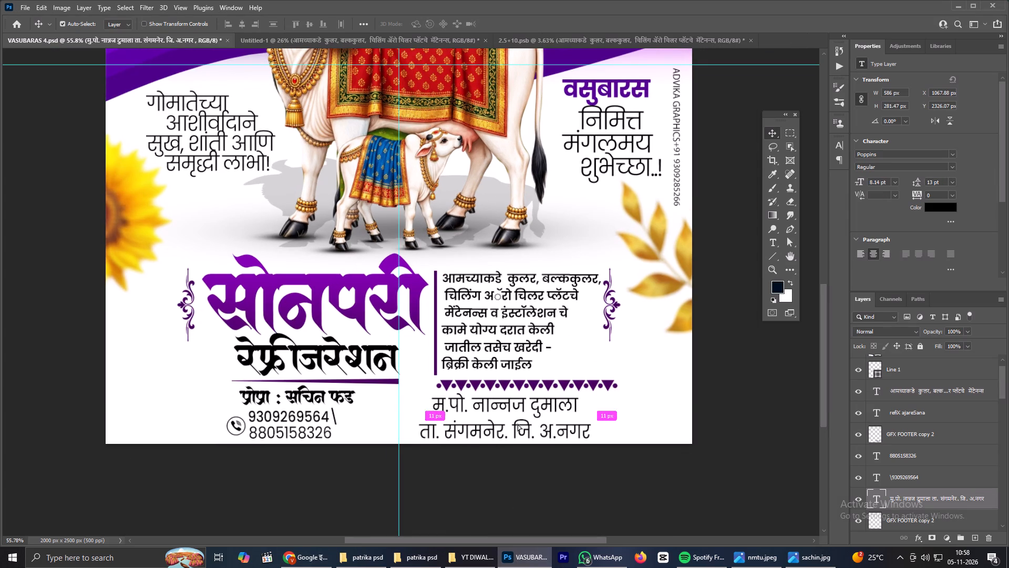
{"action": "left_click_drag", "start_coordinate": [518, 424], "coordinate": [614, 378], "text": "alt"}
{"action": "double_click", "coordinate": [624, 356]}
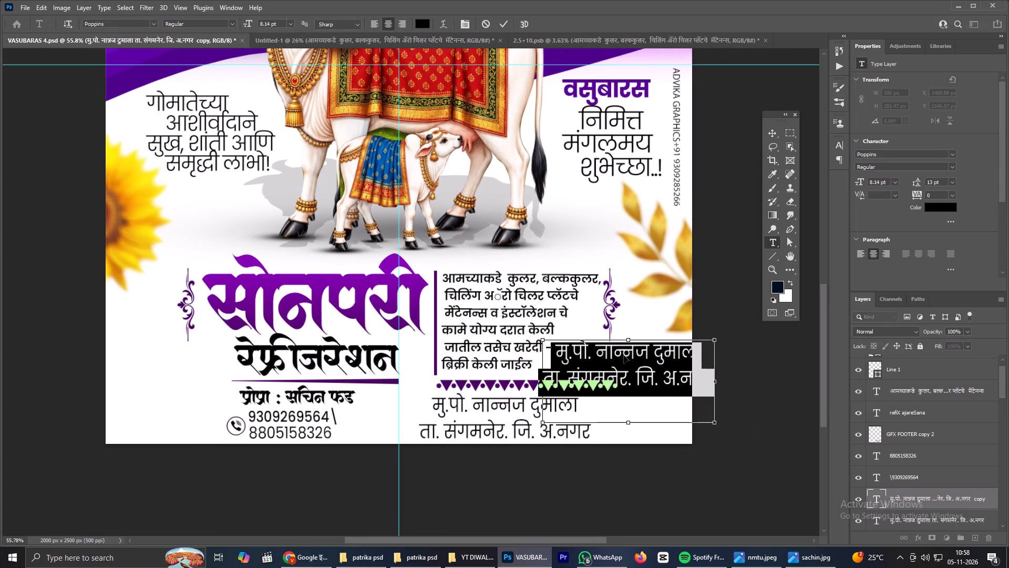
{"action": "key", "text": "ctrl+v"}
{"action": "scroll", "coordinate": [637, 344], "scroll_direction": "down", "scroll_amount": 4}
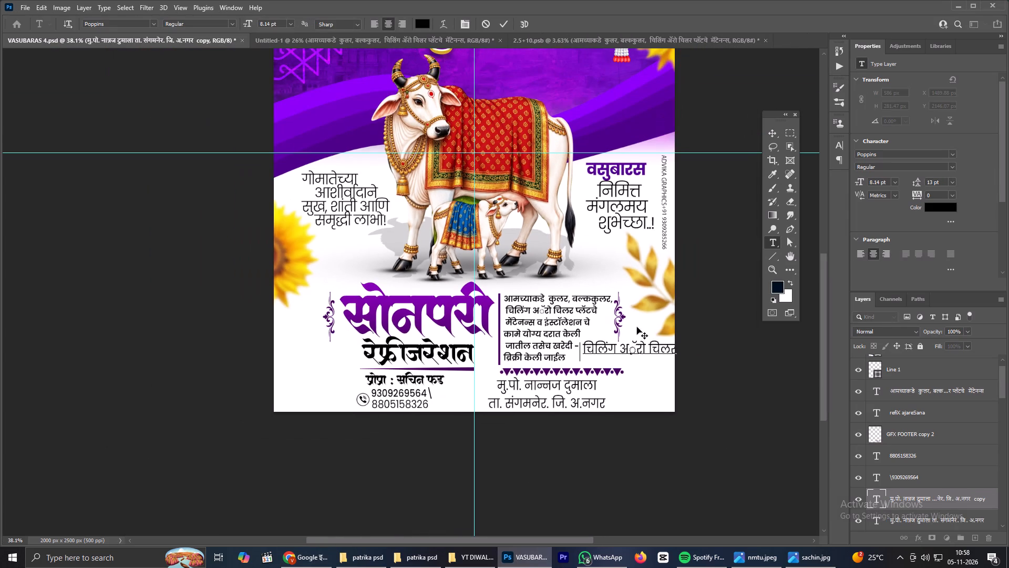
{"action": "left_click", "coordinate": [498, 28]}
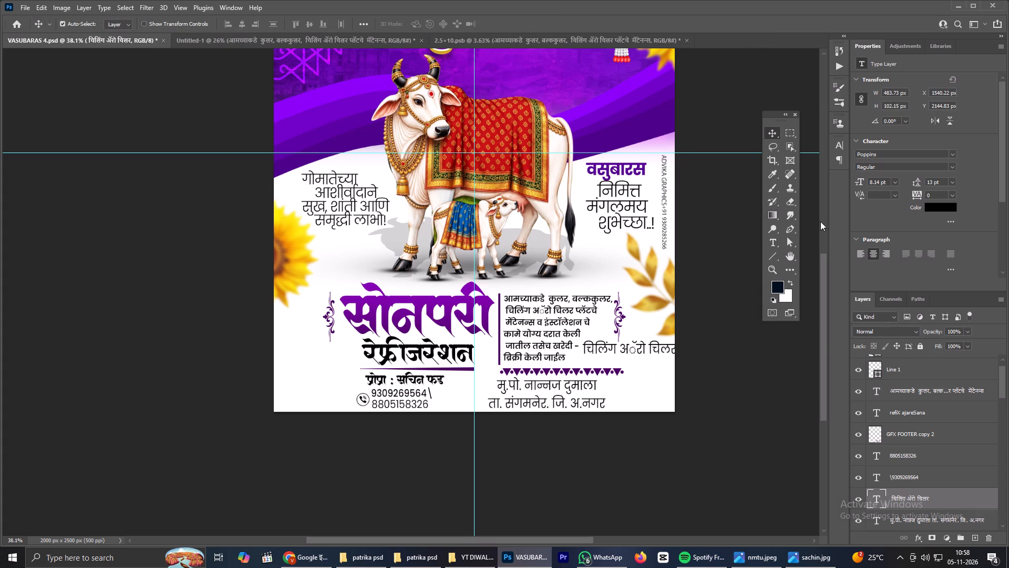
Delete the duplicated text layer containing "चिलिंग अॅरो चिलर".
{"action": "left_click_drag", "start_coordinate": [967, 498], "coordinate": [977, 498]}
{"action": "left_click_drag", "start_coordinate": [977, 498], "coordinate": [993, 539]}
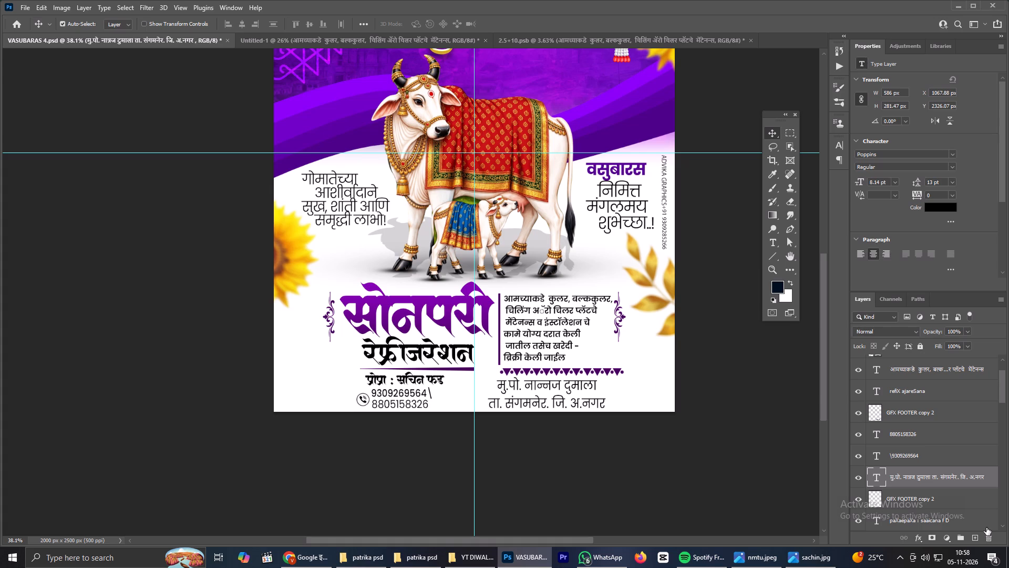
Remove the misplaced ॅ mark from "अॅरो" in the second line of the services text.
{"action": "double_click", "coordinate": [547, 312]}
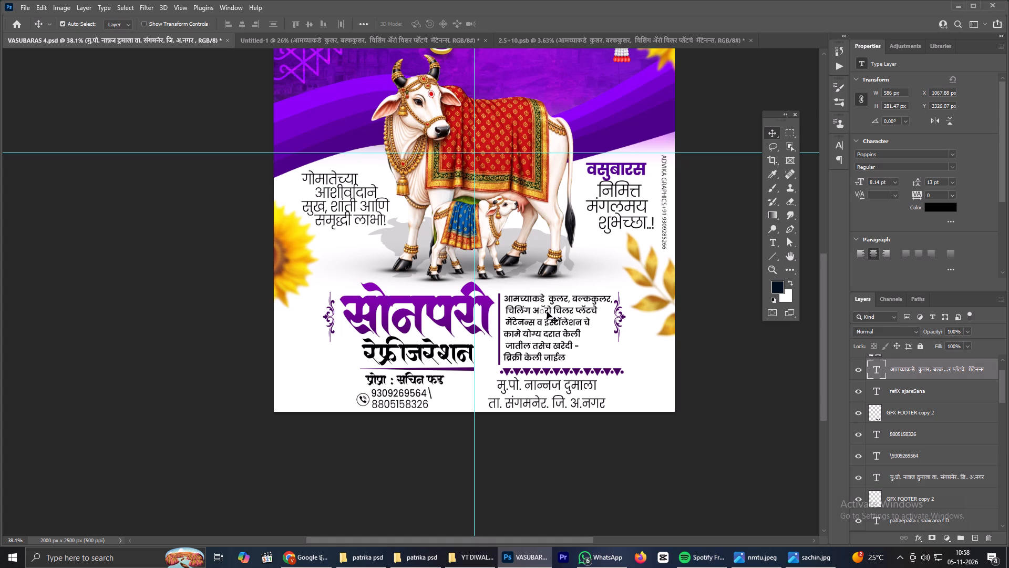
{"action": "scroll", "coordinate": [541, 313], "scroll_direction": "up", "scroll_amount": 4}
{"action": "left_click", "coordinate": [545, 311]}
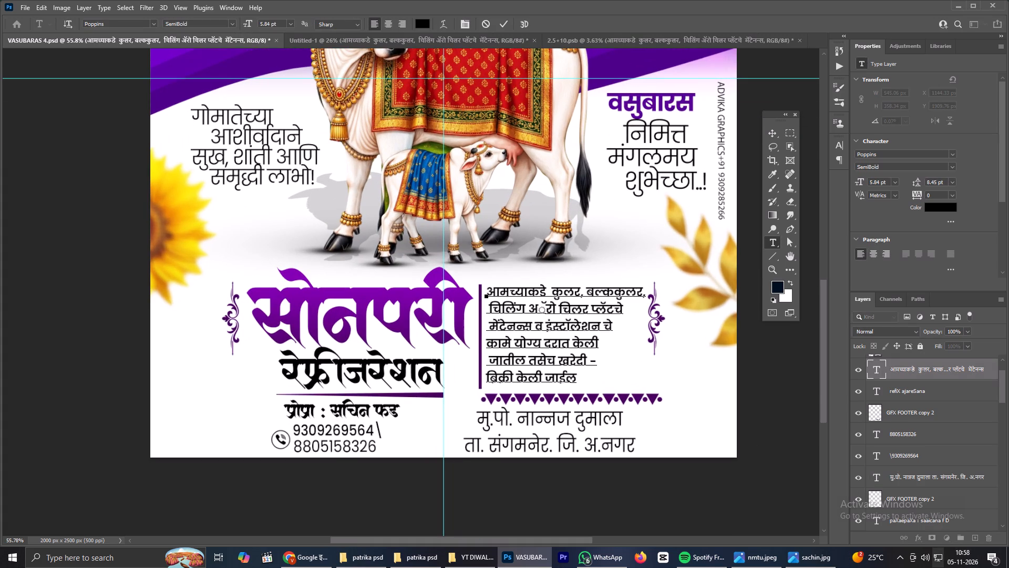
{"action": "key", "text": "BackSpace"}
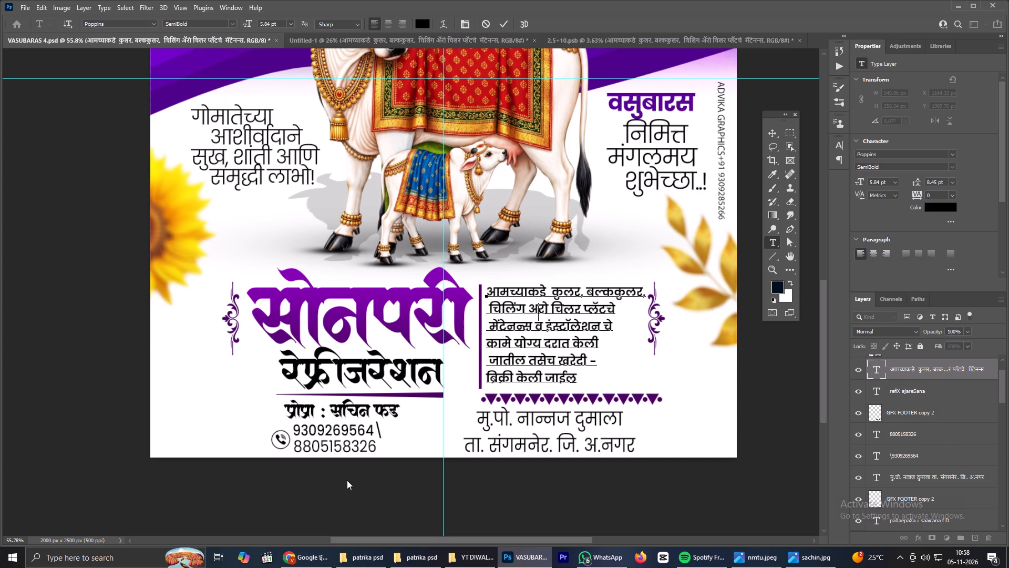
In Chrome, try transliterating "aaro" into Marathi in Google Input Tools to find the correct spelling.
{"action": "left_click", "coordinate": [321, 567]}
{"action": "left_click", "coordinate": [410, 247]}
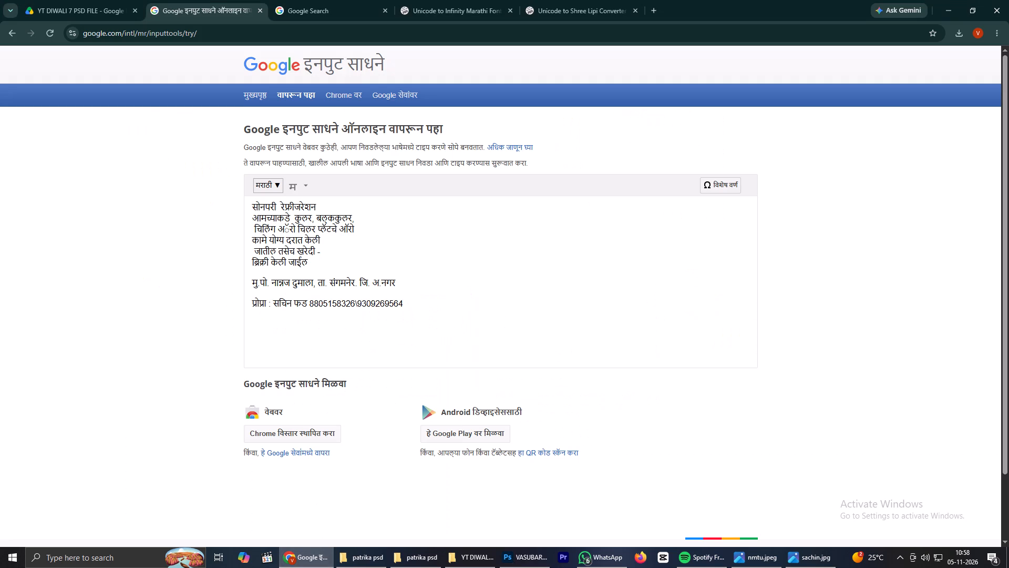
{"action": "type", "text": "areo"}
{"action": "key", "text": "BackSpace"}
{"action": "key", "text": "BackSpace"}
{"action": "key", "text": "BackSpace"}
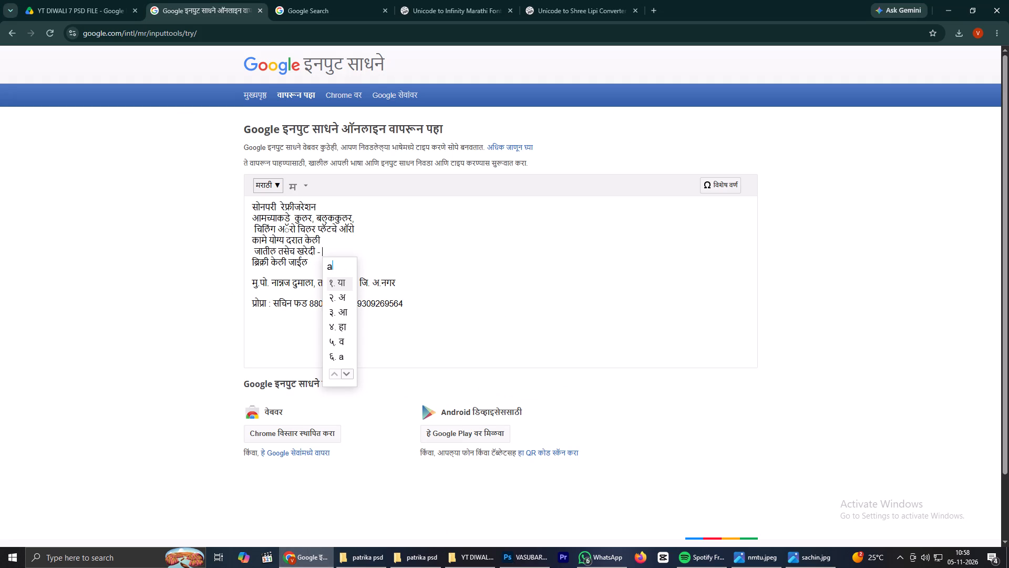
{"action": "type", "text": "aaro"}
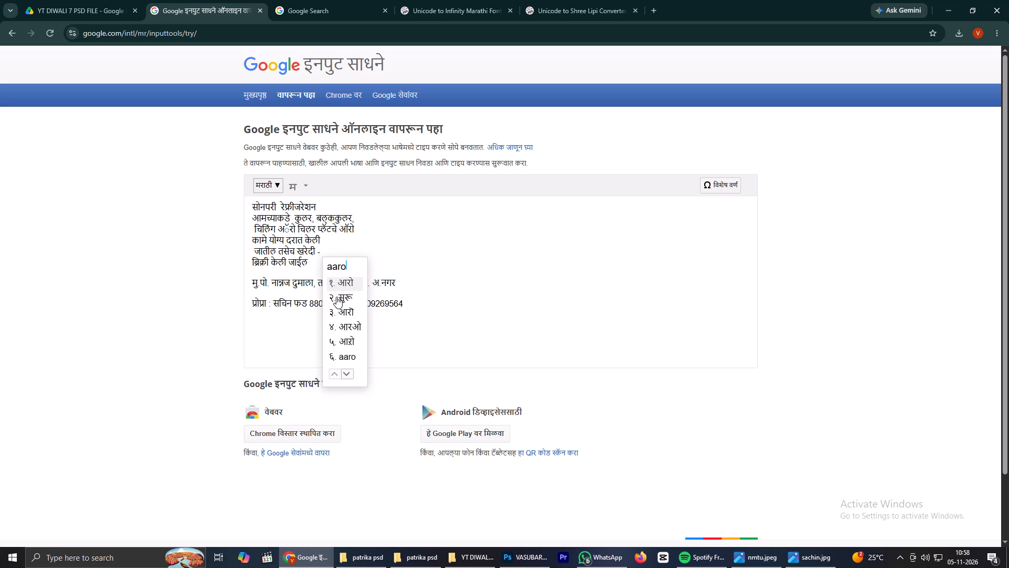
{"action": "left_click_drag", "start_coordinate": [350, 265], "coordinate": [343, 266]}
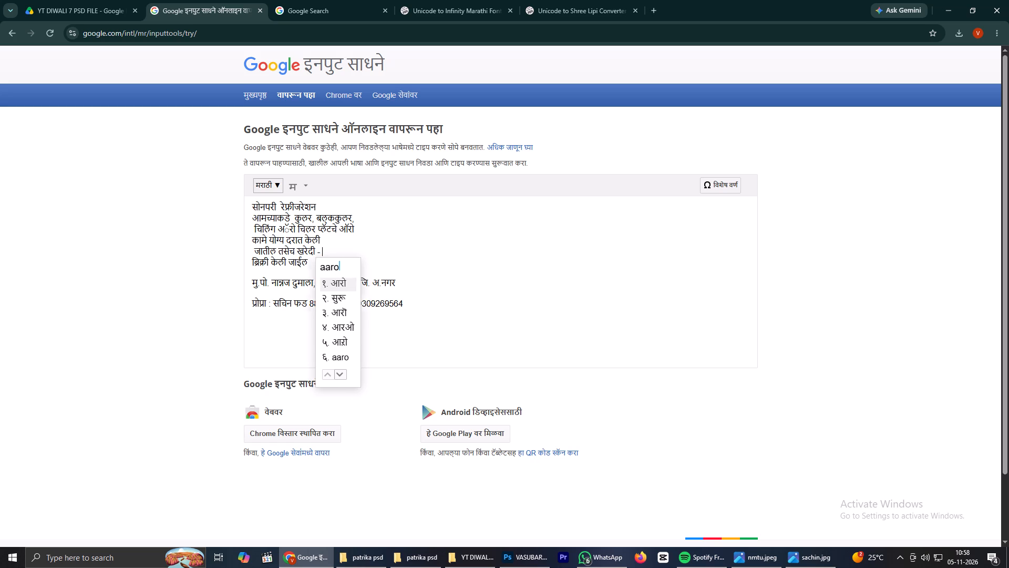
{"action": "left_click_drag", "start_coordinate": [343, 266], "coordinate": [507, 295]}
Search Google in a new tab for "aaro text marthi" and look over the results.
{"action": "left_click", "coordinate": [335, 0]}
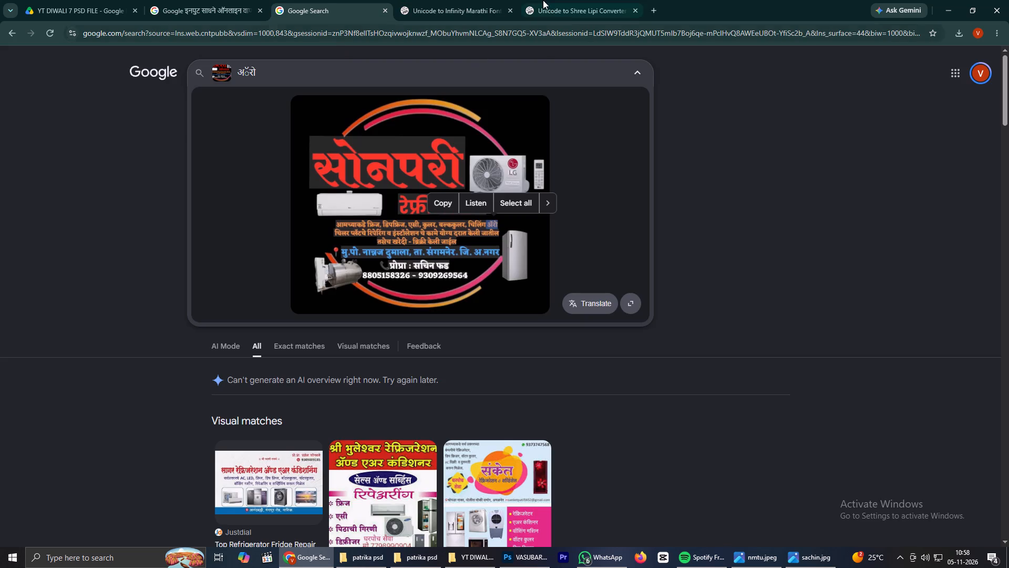
{"action": "left_click", "coordinate": [656, 9]}
{"action": "type", "text": "aaro text marthi"}
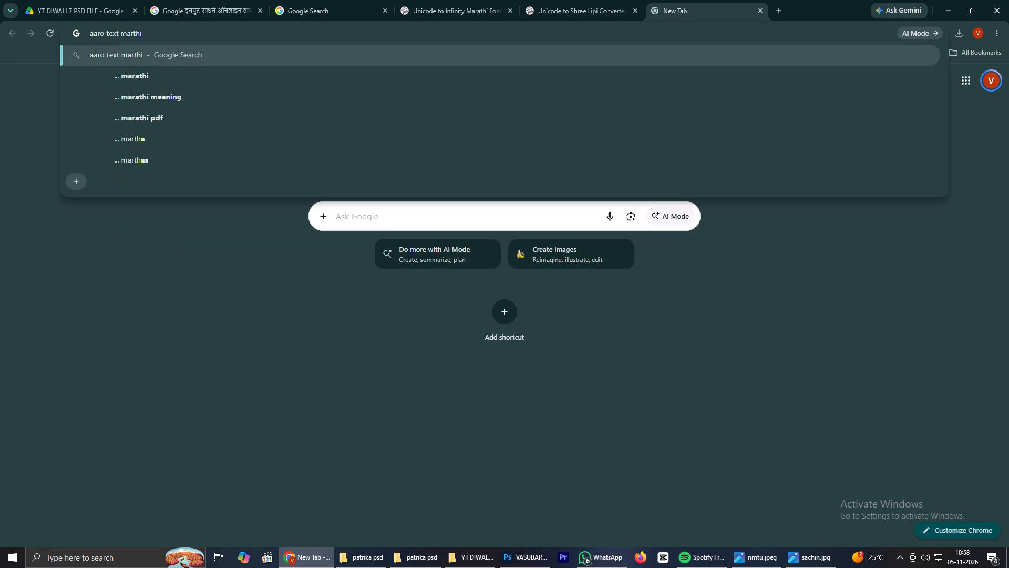
{"action": "key", "text": "Return"}
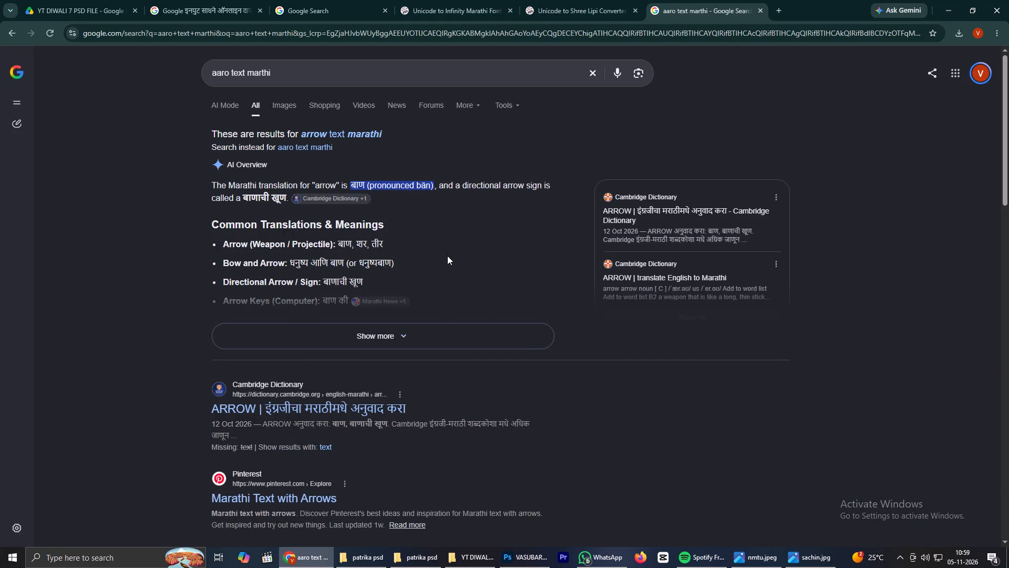
{"action": "scroll", "coordinate": [364, 202], "scroll_direction": "down", "scroll_amount": 2}
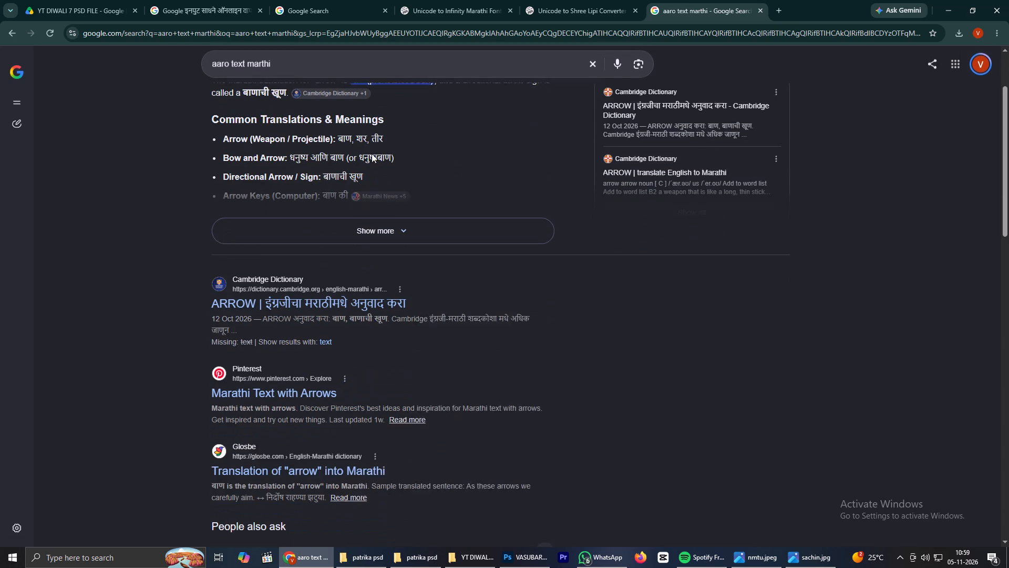
Copy "अॅरो" from the shop image in the image search and search Google for "अॅरो text marthi".
{"action": "left_click", "coordinate": [321, 0]}
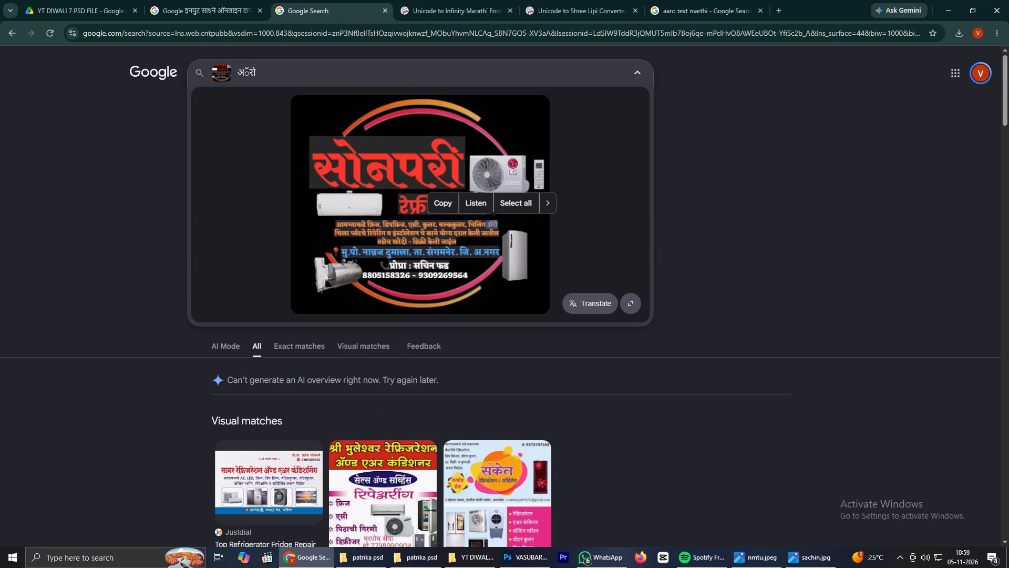
{"action": "left_click", "coordinate": [448, 206]}
{"action": "left_click", "coordinate": [677, 0]}
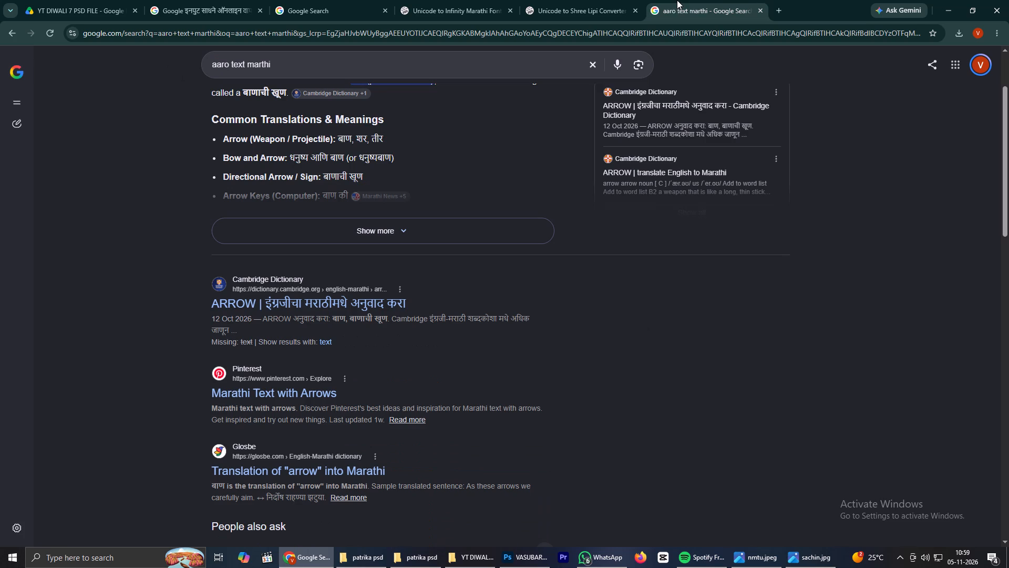
{"action": "left_click_drag", "start_coordinate": [228, 65], "coordinate": [179, 65]}
{"action": "key", "text": "ctrl+v"}
{"action": "key", "text": "Return"}
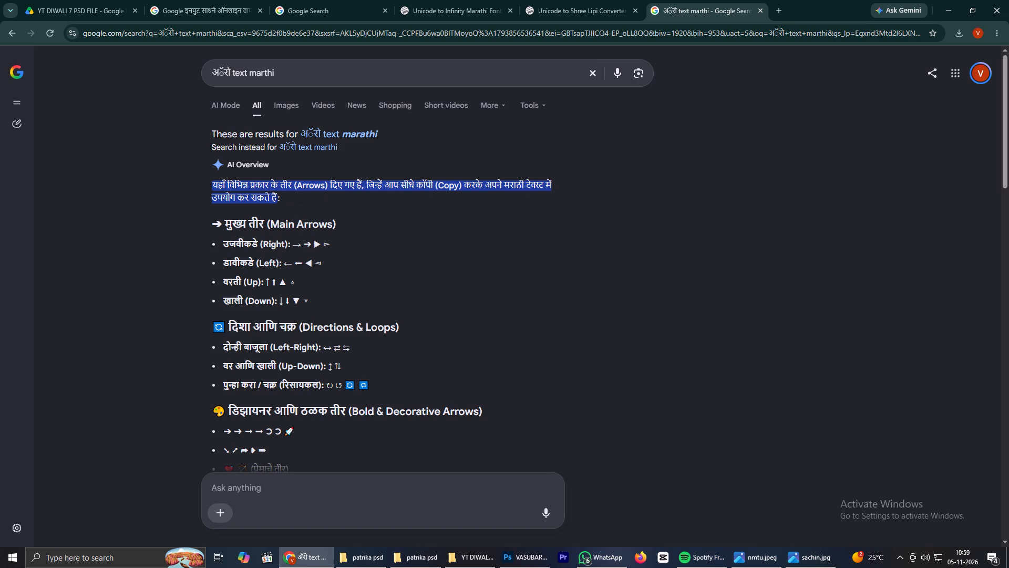
Examine the AI overview and web results for a usable Marathi spelling of "अॅरो".
{"action": "scroll", "coordinate": [285, 179], "scroll_direction": "down", "scroll_amount": 1}
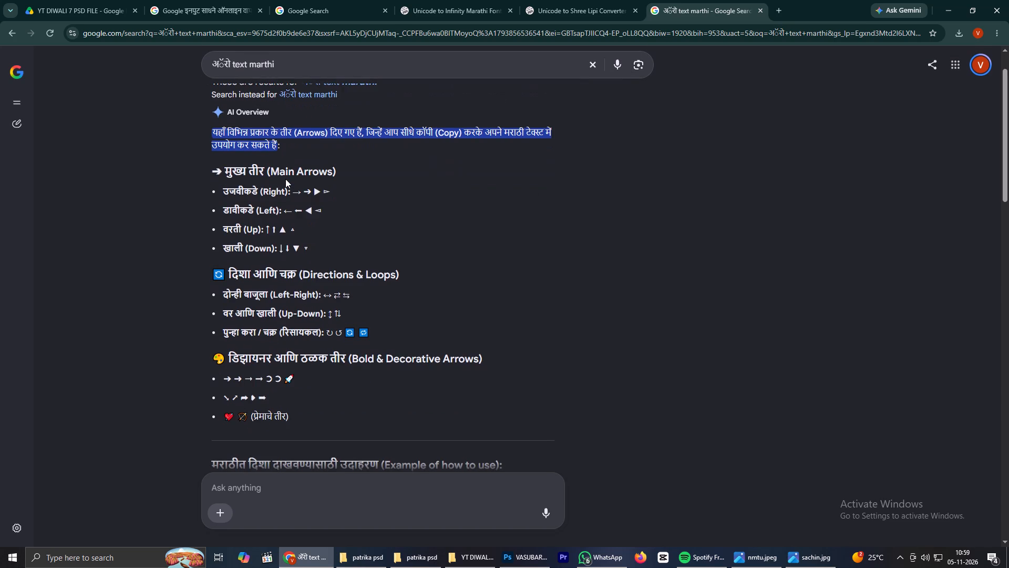
{"action": "scroll", "coordinate": [285, 179], "scroll_direction": "down", "scroll_amount": 4}
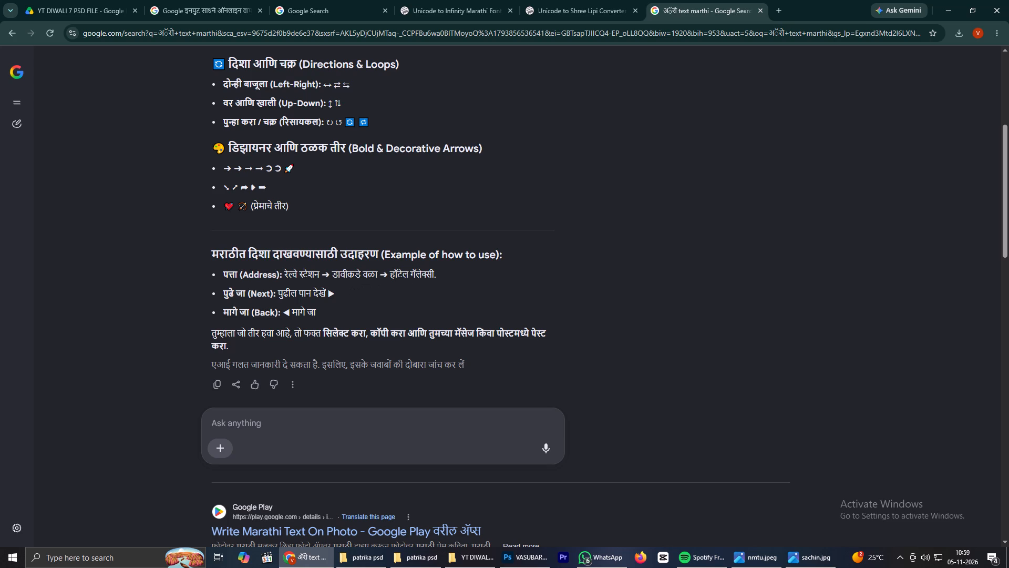
{"action": "scroll", "coordinate": [315, 309], "scroll_direction": "down", "scroll_amount": 1}
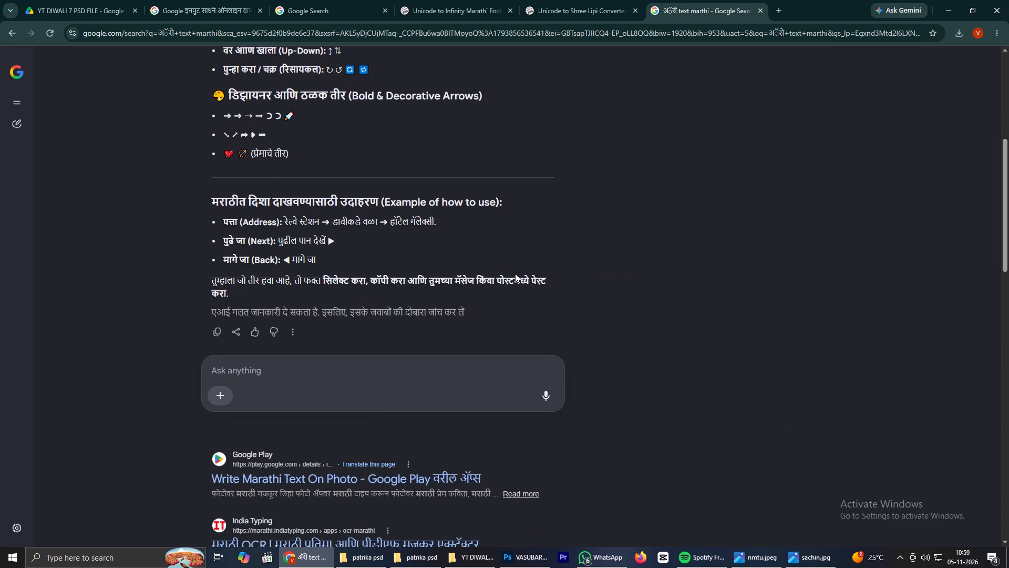
{"action": "scroll", "coordinate": [226, 305], "scroll_direction": "down", "scroll_amount": 2}
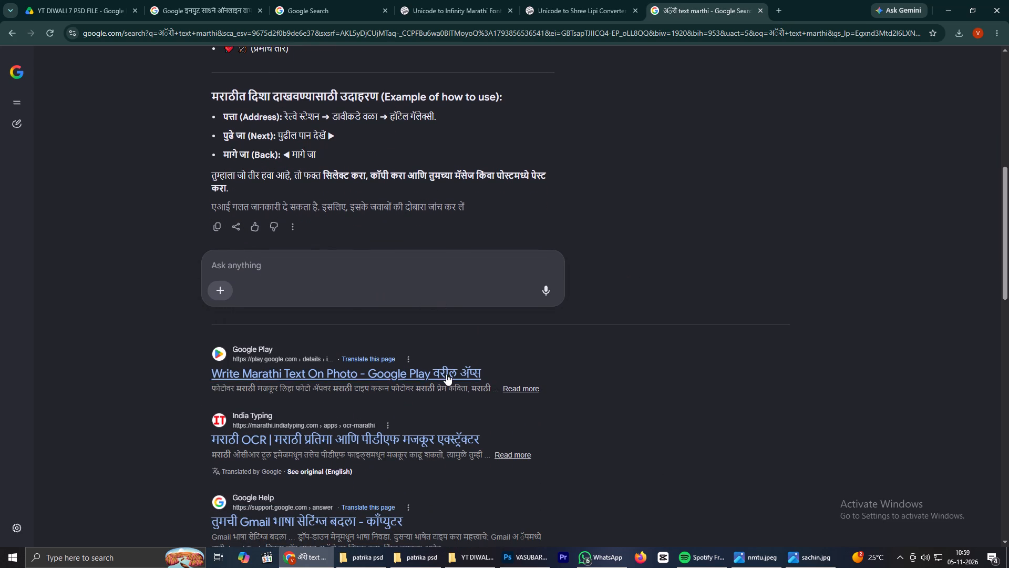
{"action": "scroll", "coordinate": [433, 382], "scroll_direction": "down", "scroll_amount": 1}
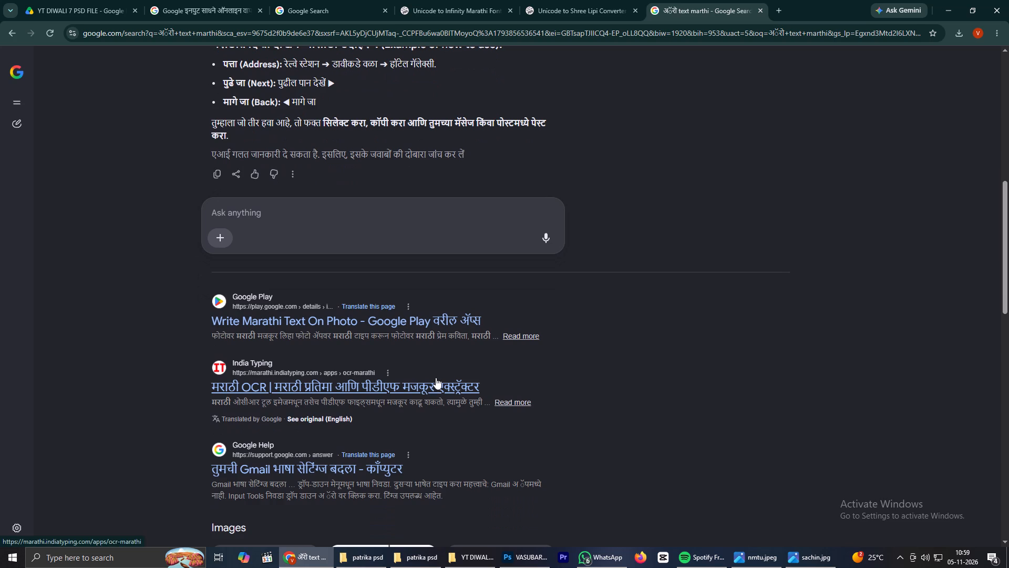
{"action": "scroll", "coordinate": [396, 377], "scroll_direction": "down", "scroll_amount": 1}
{"action": "scroll", "coordinate": [396, 377], "scroll_direction": "up", "scroll_amount": 3}
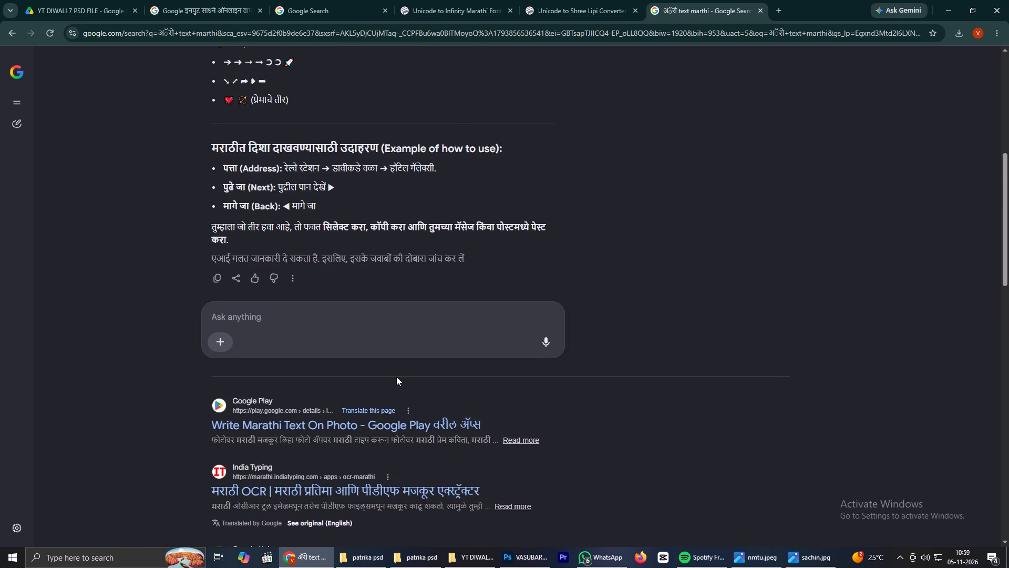
{"action": "scroll", "coordinate": [287, 266], "scroll_direction": "up", "scroll_amount": 5}
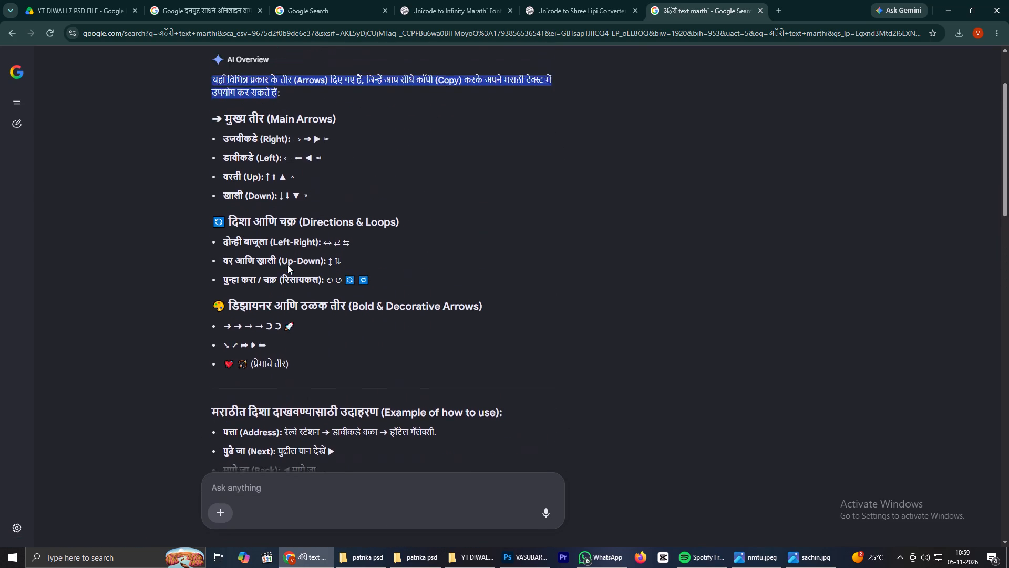
{"action": "scroll", "coordinate": [287, 265], "scroll_direction": "up", "scroll_amount": 2}
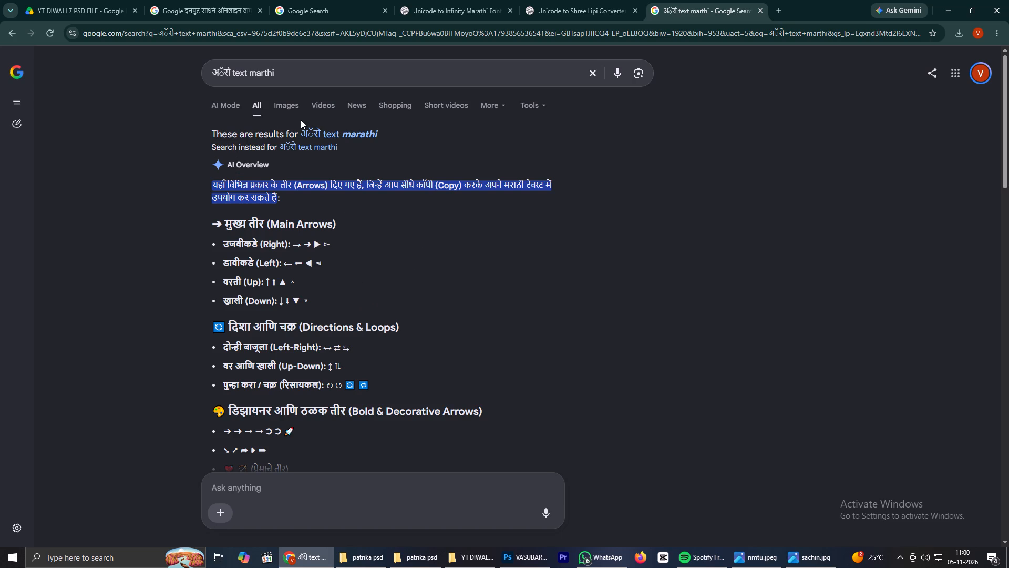
Rerun the search with the suggested query "अॅरो text marathi" and clear the search box.
{"action": "left_click", "coordinate": [330, 133]}
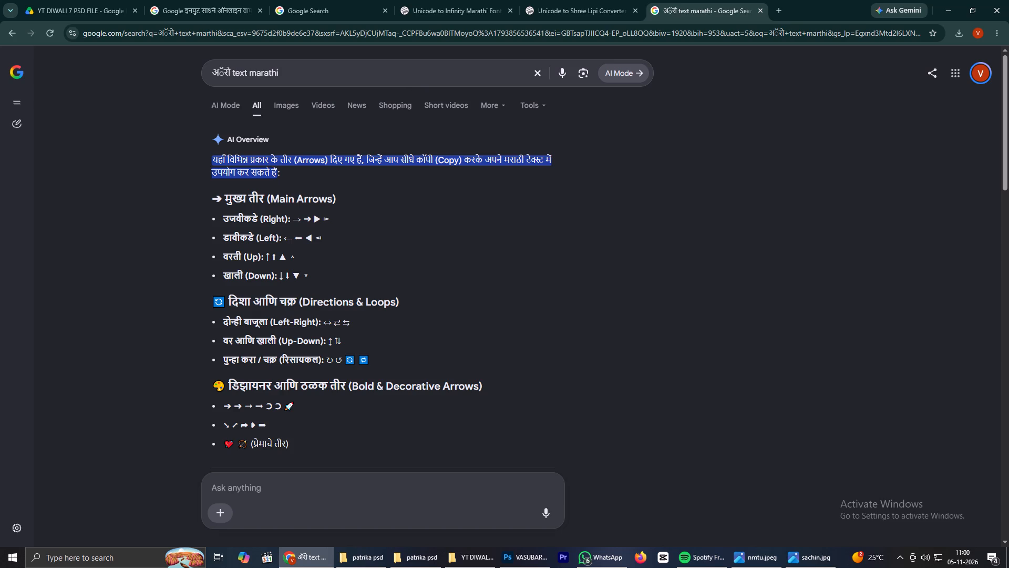
{"action": "left_click", "coordinate": [539, 70]}
Copy the complete services paragraph, from "आमच्याकडे फ्रिज" to "जाईल", from the shop image in the image search.
{"action": "left_click", "coordinate": [558, 0]}
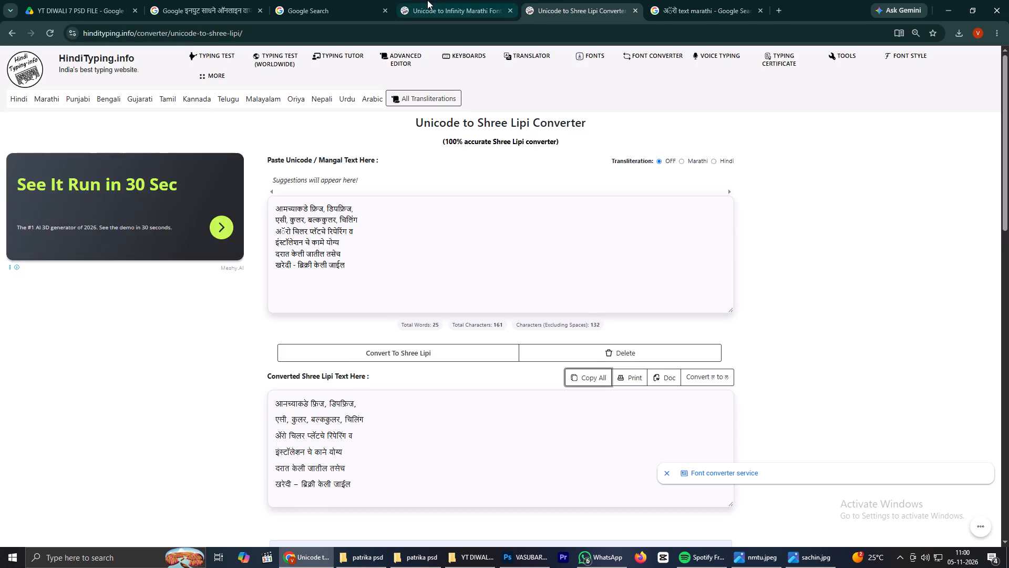
{"action": "left_click", "coordinate": [426, 0]}
{"action": "left_click", "coordinate": [188, 1]}
{"action": "left_click", "coordinate": [276, 3]}
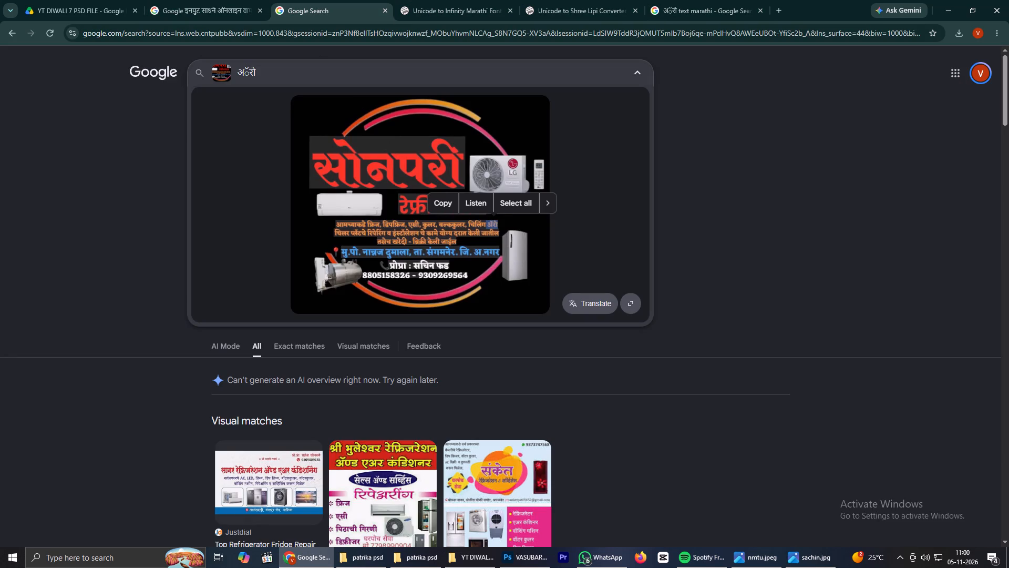
{"action": "left_click", "coordinate": [445, 238]}
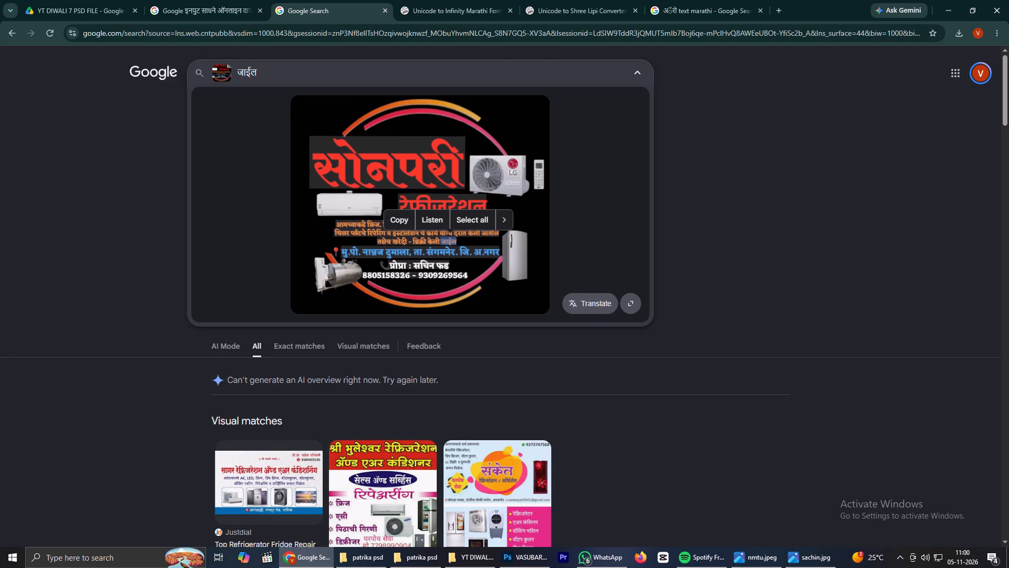
{"action": "left_click_drag", "start_coordinate": [337, 223], "coordinate": [470, 242]}
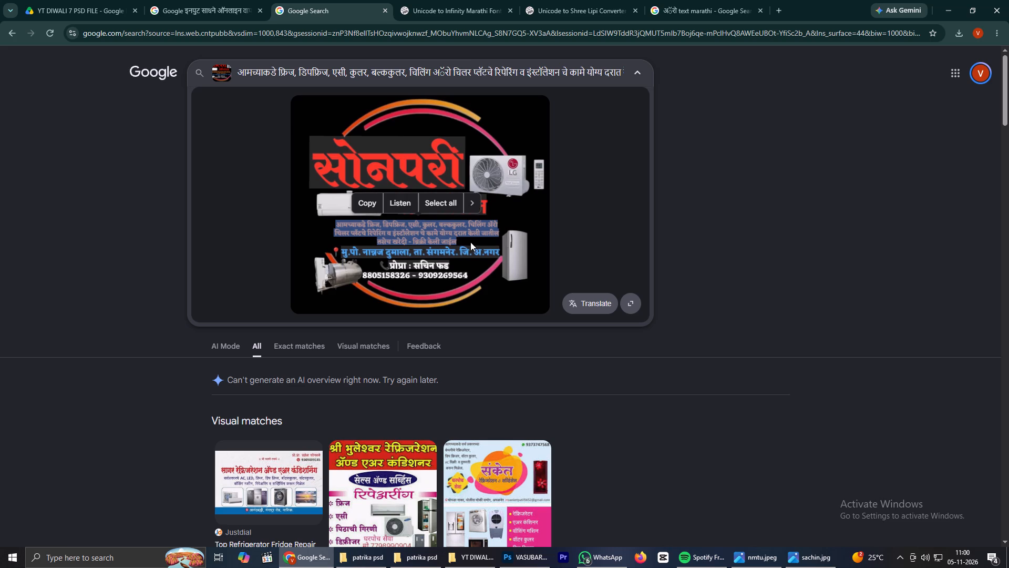
{"action": "left_click", "coordinate": [365, 205]}
Replace the shop heading and services lines in the Google Input Tools editor with the copied paragraph.
{"action": "left_click", "coordinate": [209, 0]}
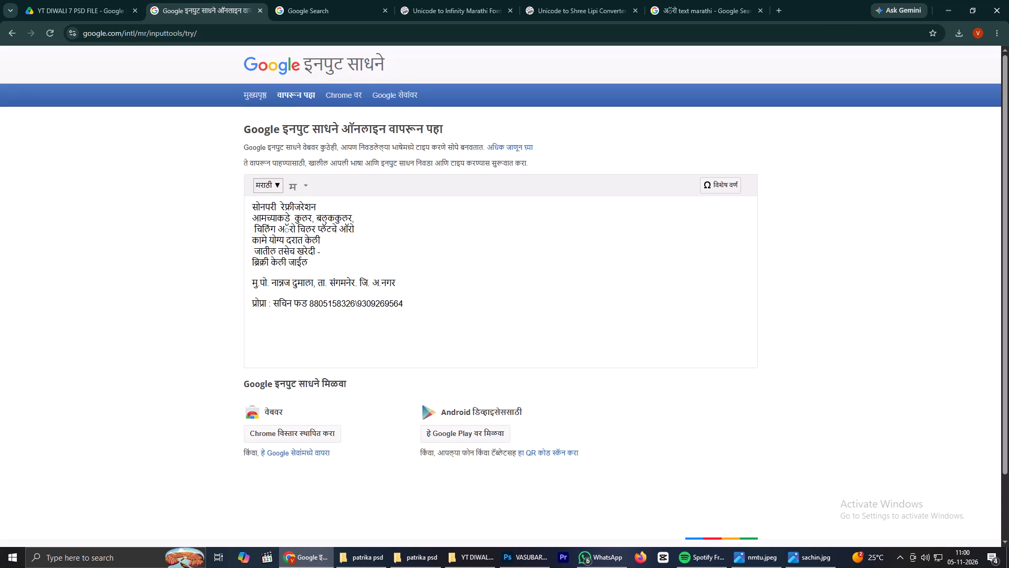
{"action": "left_click_drag", "start_coordinate": [248, 202], "coordinate": [338, 260]}
{"action": "key", "text": "ctrl+v"}
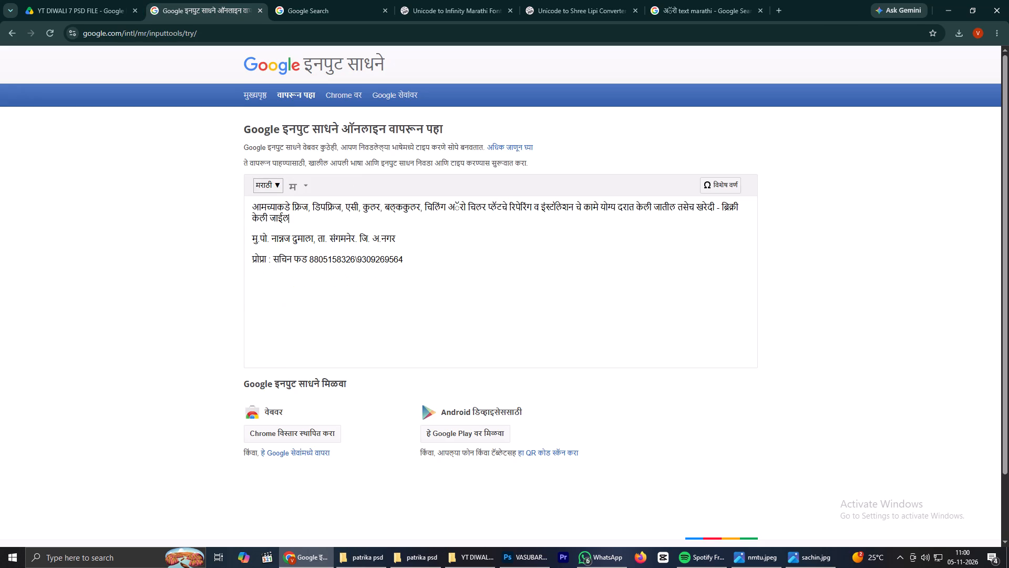
Copy "अॅरो" from the pasted paragraph and paste it over the broken word after "चिलिंग" in the Photoshop poster's services text.
{"action": "left_click_drag", "start_coordinate": [446, 207], "coordinate": [466, 207]}
{"action": "key", "text": "ctrl+c"}
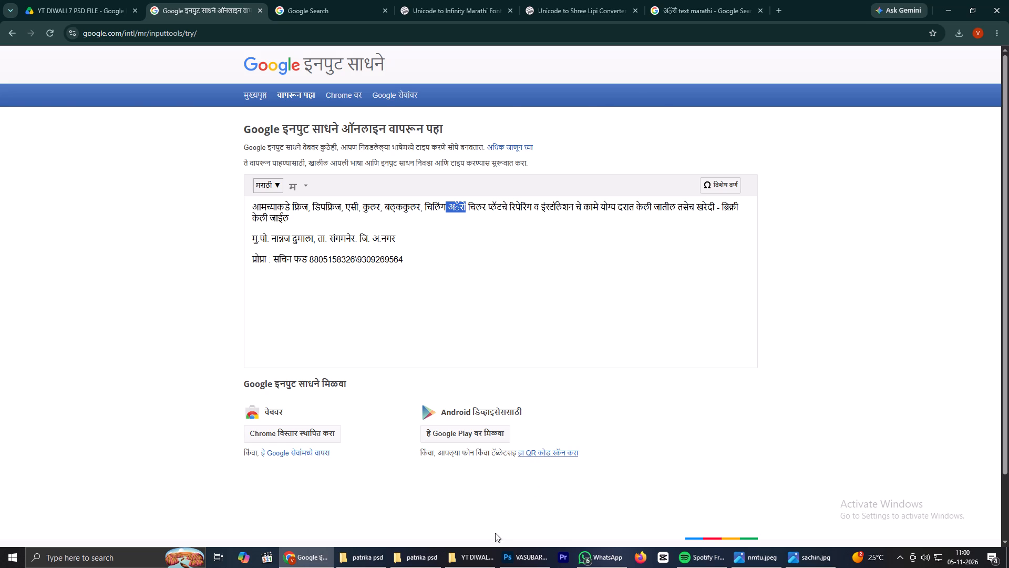
{"action": "left_click", "coordinate": [527, 567]}
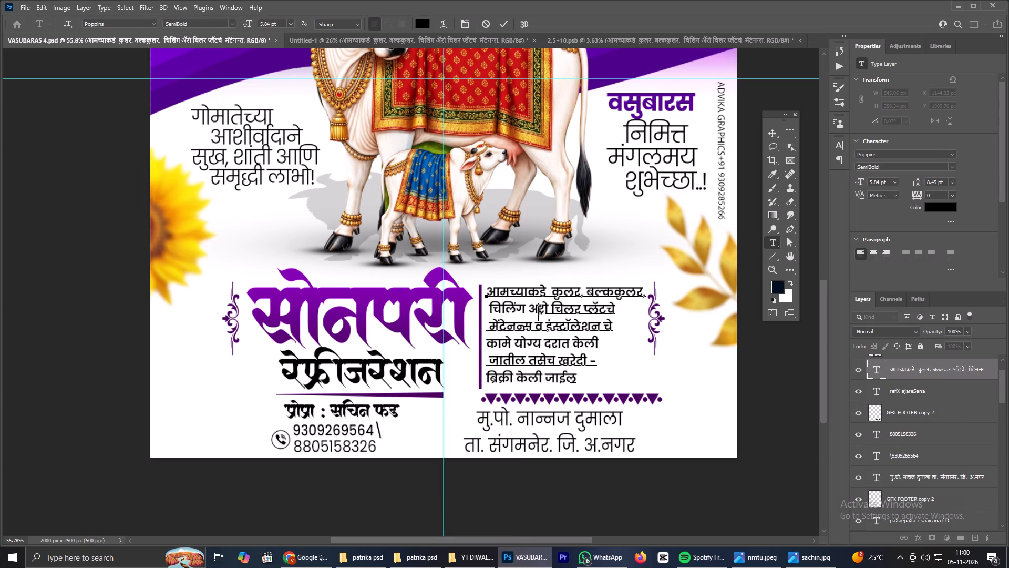
{"action": "left_click_drag", "start_coordinate": [531, 311], "coordinate": [546, 313]}
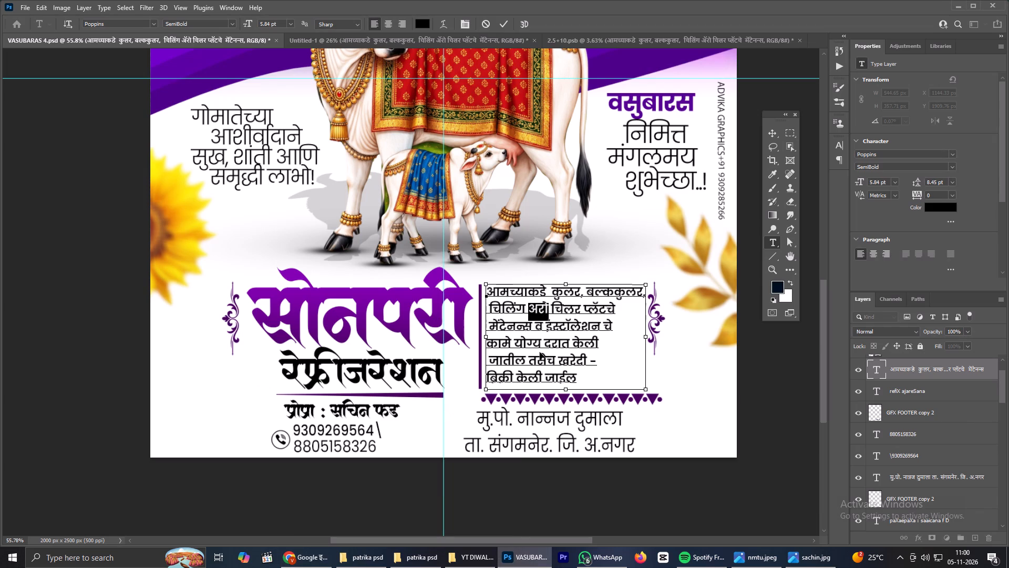
{"action": "key", "text": "ctrl+v"}
{"action": "left_click", "coordinate": [543, 313]}
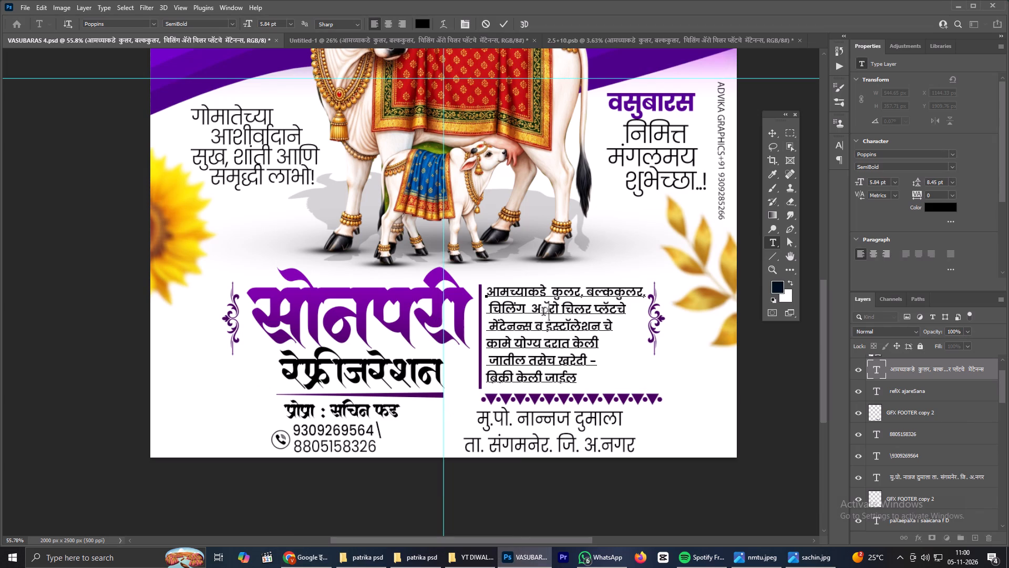
{"action": "left_click", "coordinate": [543, 313]}
{"action": "double_click", "coordinate": [543, 313]}
{"action": "left_click", "coordinate": [543, 313]}
{"action": "double_click", "coordinate": [496, 22]}
Lock Layer 4, the masked background layer just above Background.
{"action": "scroll", "coordinate": [486, 488], "scroll_direction": "down", "scroll_amount": 5}
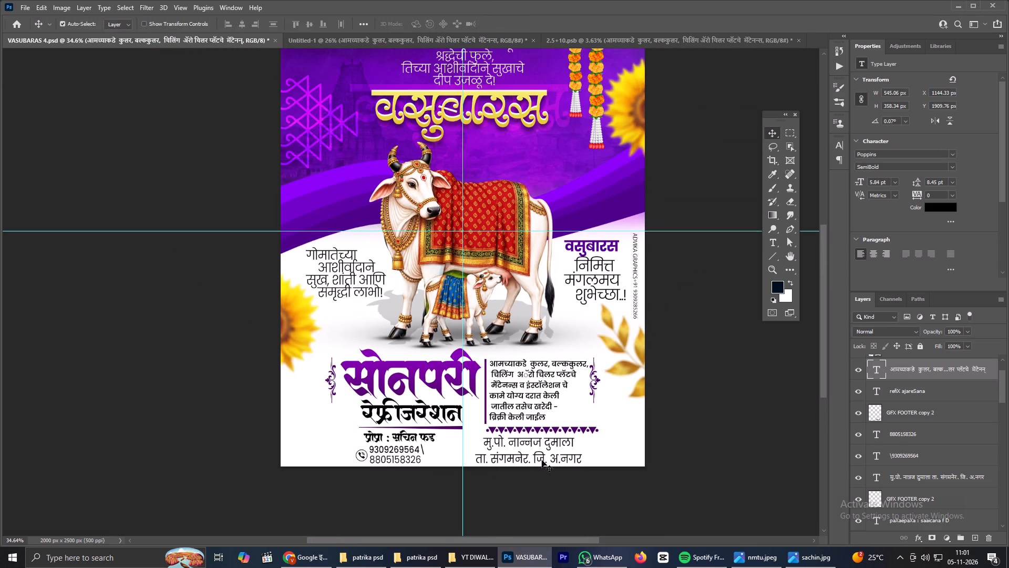
{"action": "left_click", "coordinate": [229, 464]}
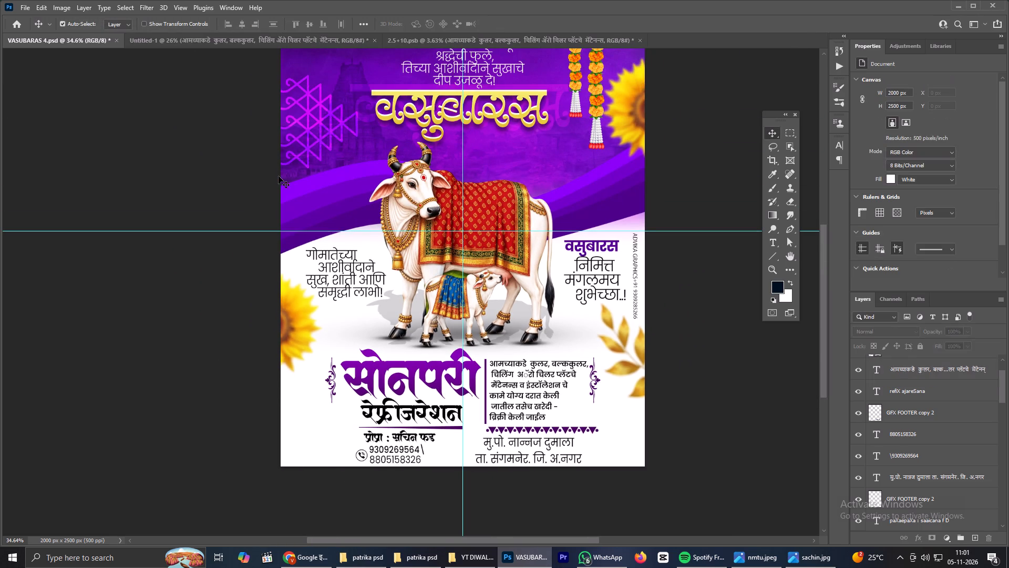
{"action": "left_click", "coordinate": [303, 168]}
{"action": "scroll", "coordinate": [910, 465], "scroll_direction": "down", "scroll_amount": 6}
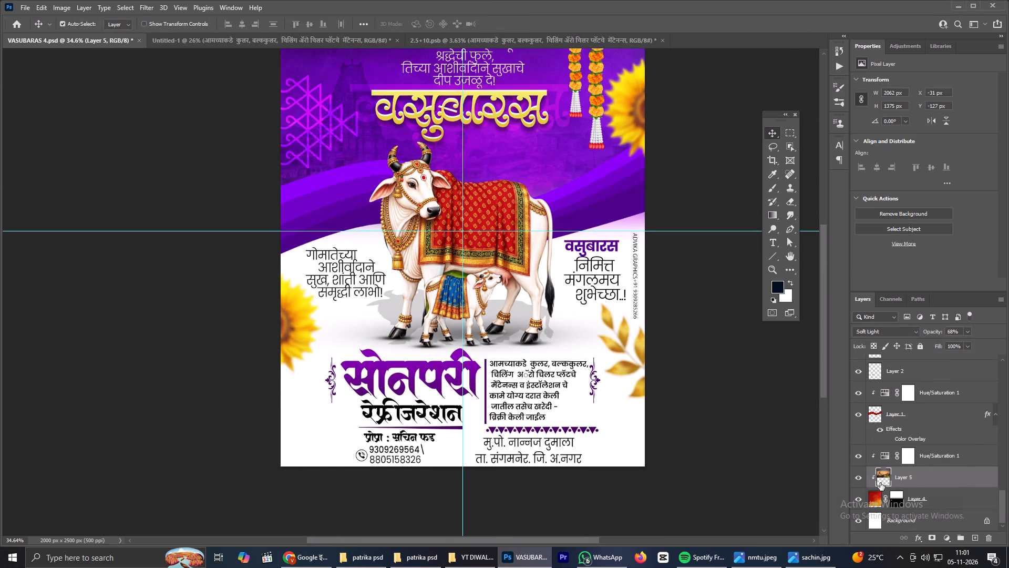
{"action": "left_click", "coordinate": [954, 498]}
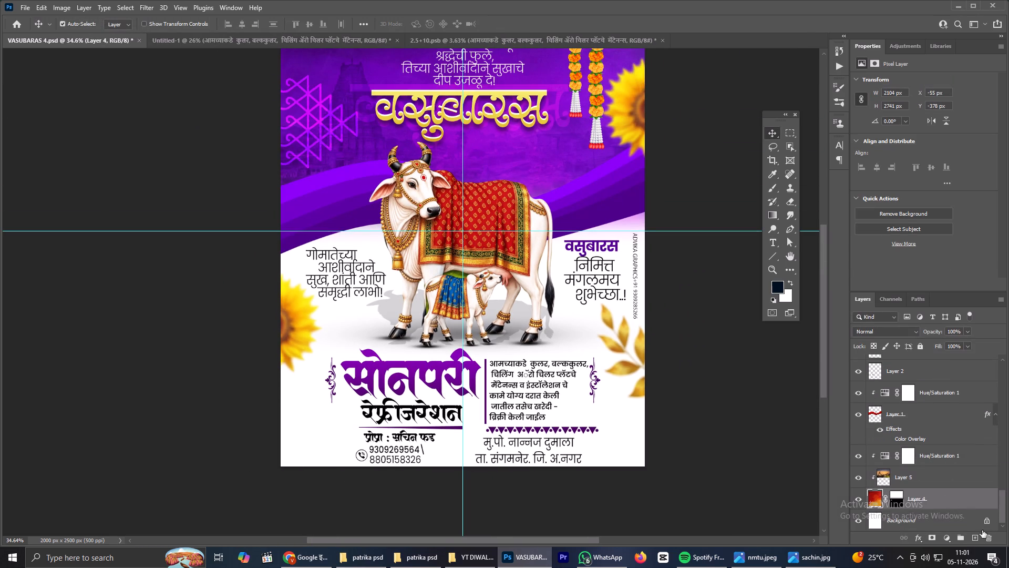
{"action": "left_click", "coordinate": [919, 344]}
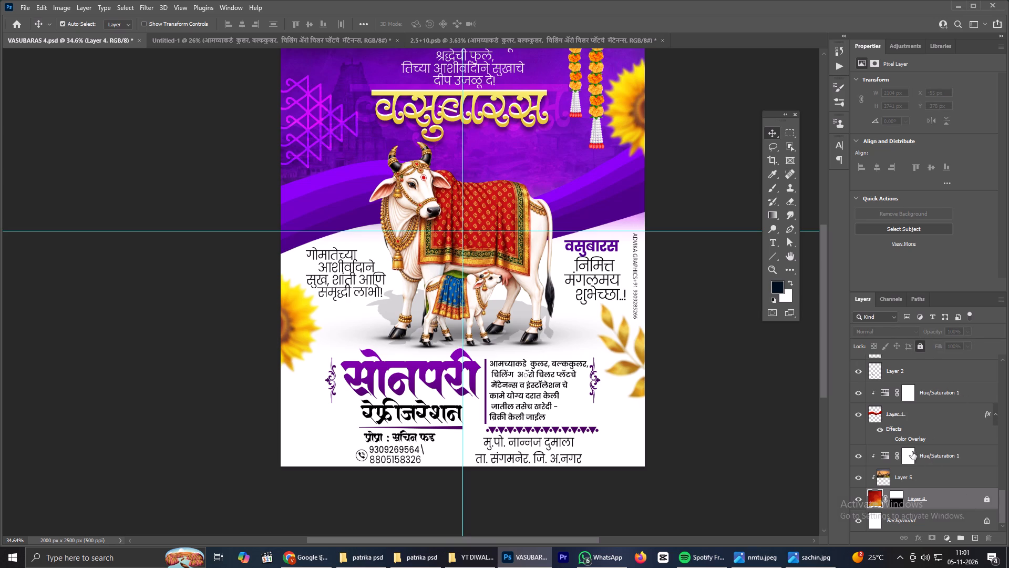
Select the upper artwork layers together, from the "वसुबारस" title down past the cow, lock them all, and clear the selection.
{"action": "left_click", "coordinate": [162, 269]}
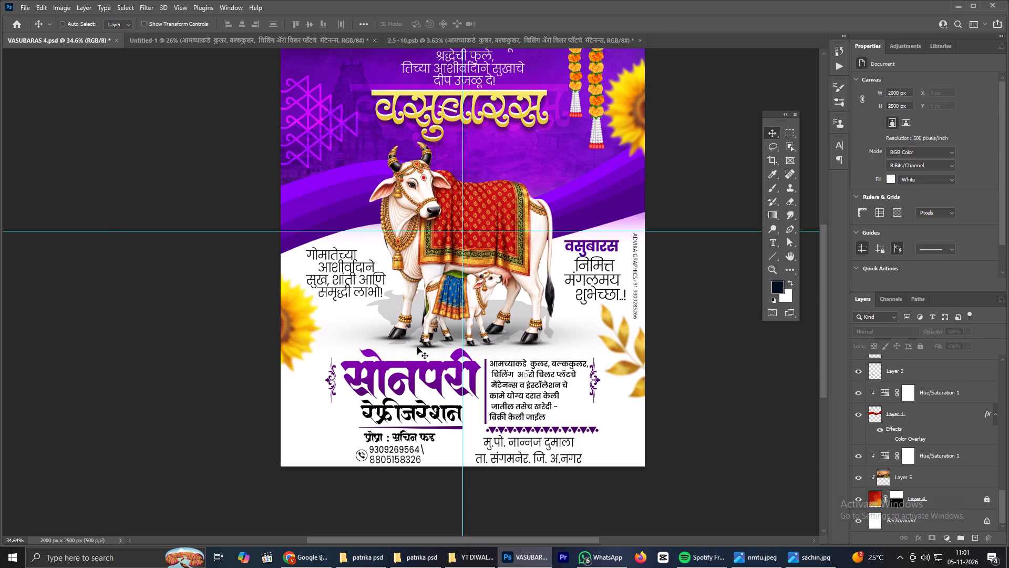
{"action": "left_click_drag", "start_coordinate": [97, 93], "coordinate": [565, 198]}
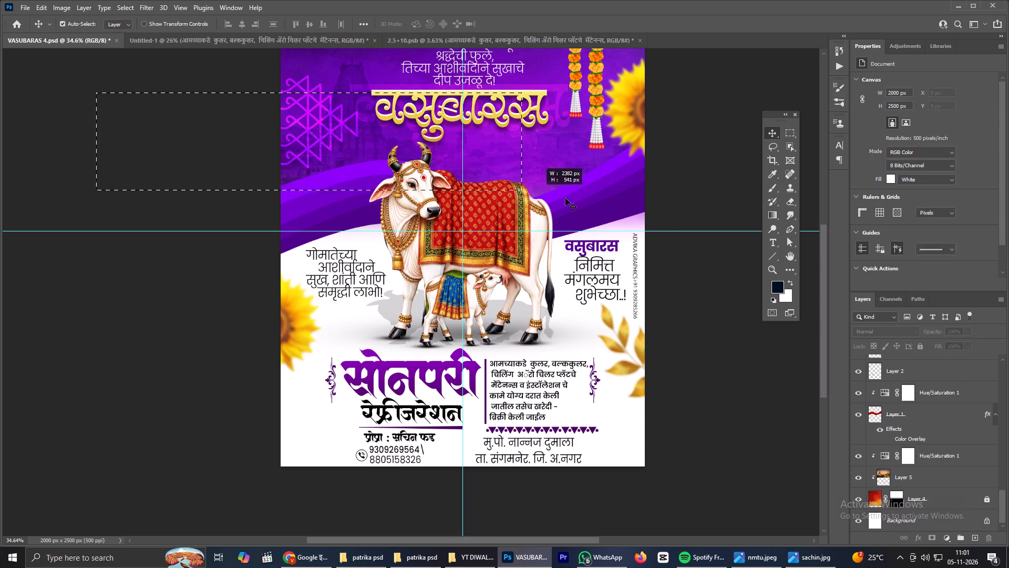
{"action": "left_click_drag", "start_coordinate": [565, 198], "coordinate": [704, 318]}
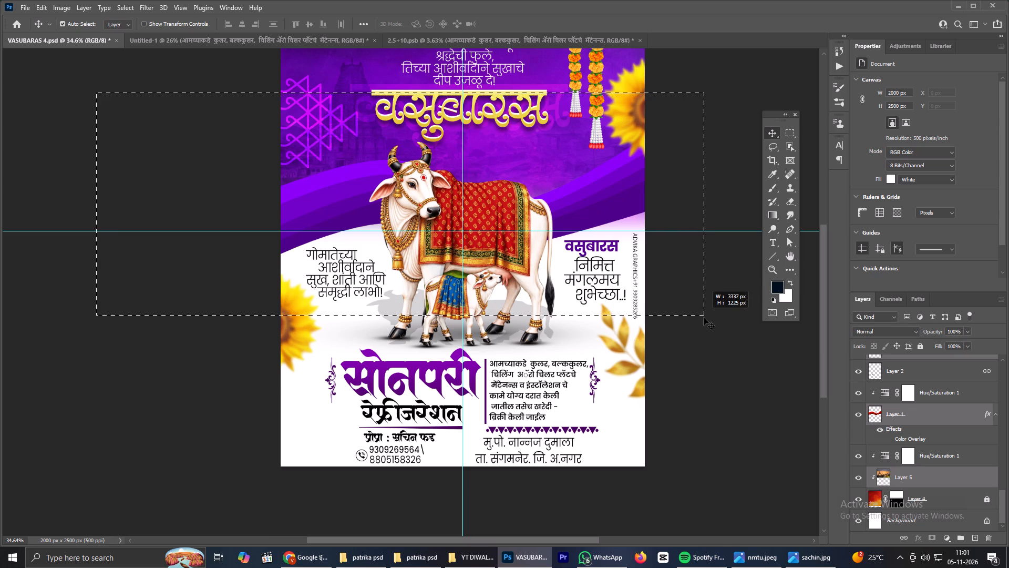
{"action": "left_click_drag", "start_coordinate": [704, 318], "coordinate": [706, 323]}
{"action": "left_click", "coordinate": [921, 346]}
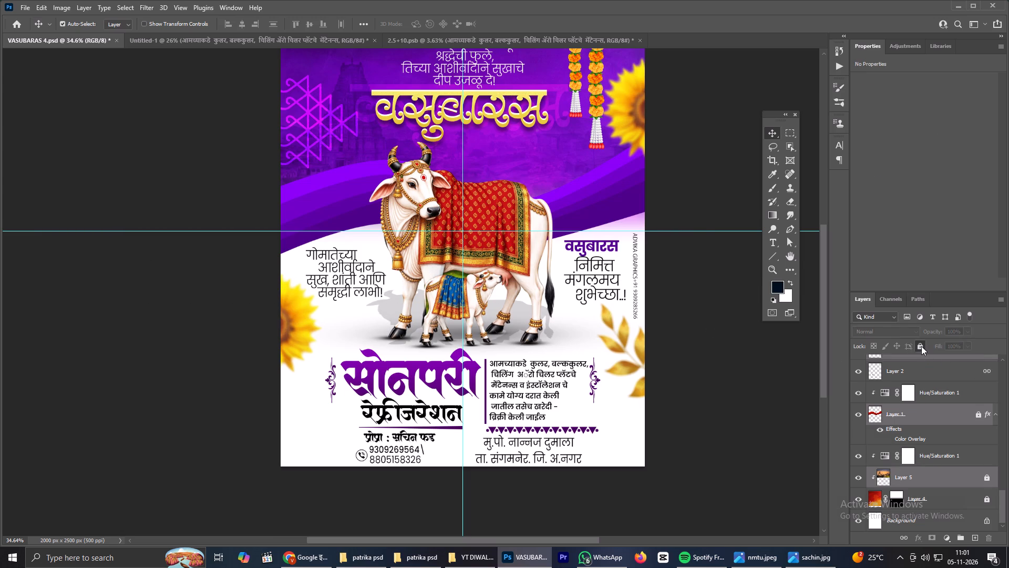
{"action": "scroll", "coordinate": [932, 435], "scroll_direction": "up", "scroll_amount": 4}
{"action": "scroll", "coordinate": [820, 412], "scroll_direction": "up", "scroll_amount": 3}
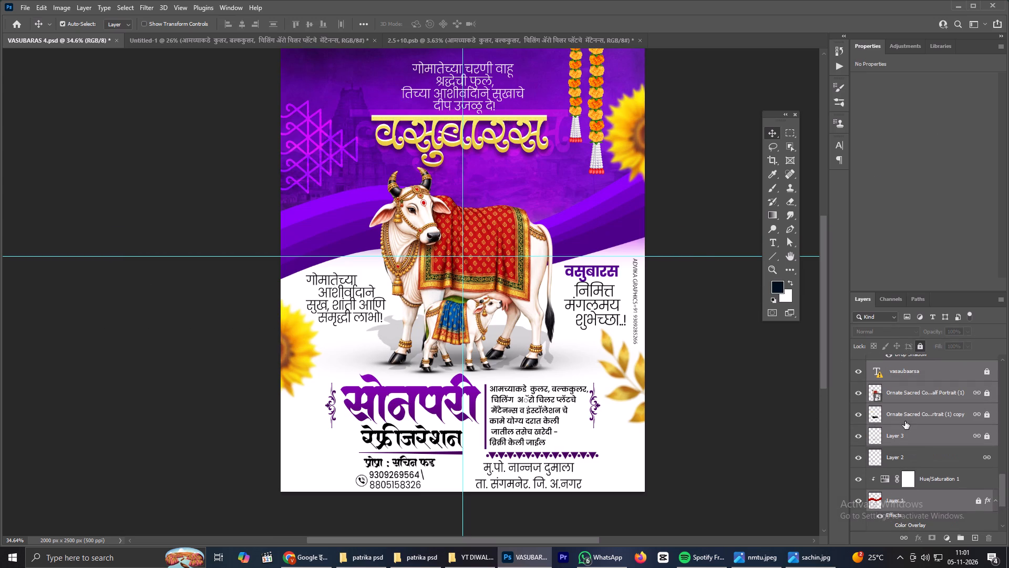
{"action": "scroll", "coordinate": [905, 421], "scroll_direction": "up", "scroll_amount": 19}
{"action": "scroll", "coordinate": [905, 428], "scroll_direction": "up", "scroll_amount": 3}
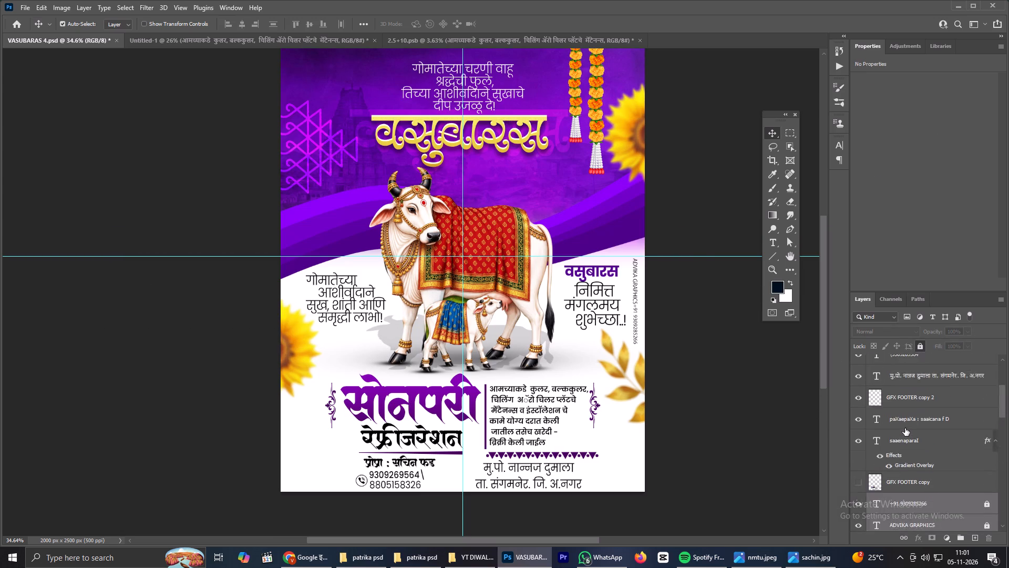
{"action": "scroll", "coordinate": [905, 428], "scroll_direction": "up", "scroll_amount": 11}
{"action": "left_click", "coordinate": [717, 383]}
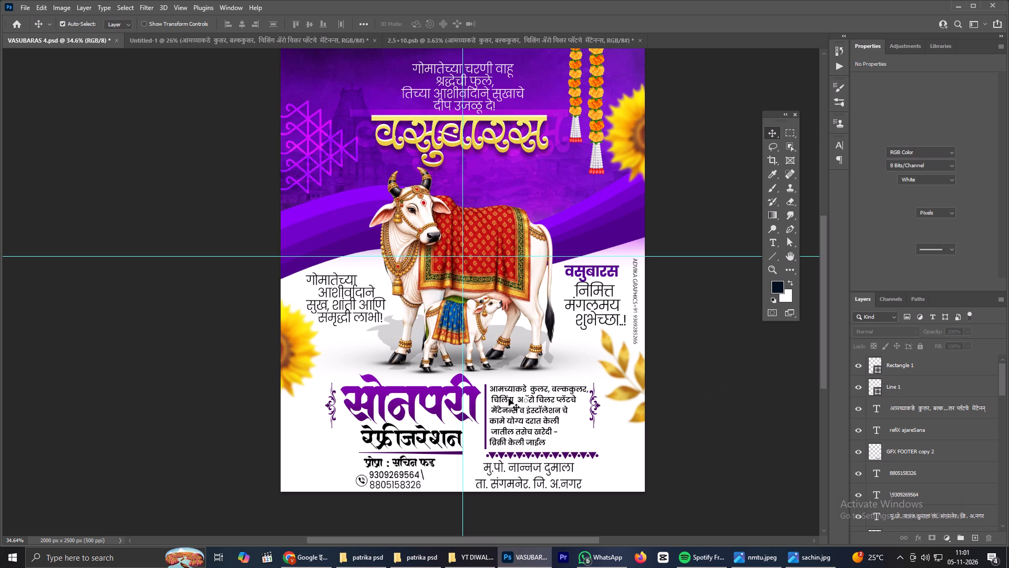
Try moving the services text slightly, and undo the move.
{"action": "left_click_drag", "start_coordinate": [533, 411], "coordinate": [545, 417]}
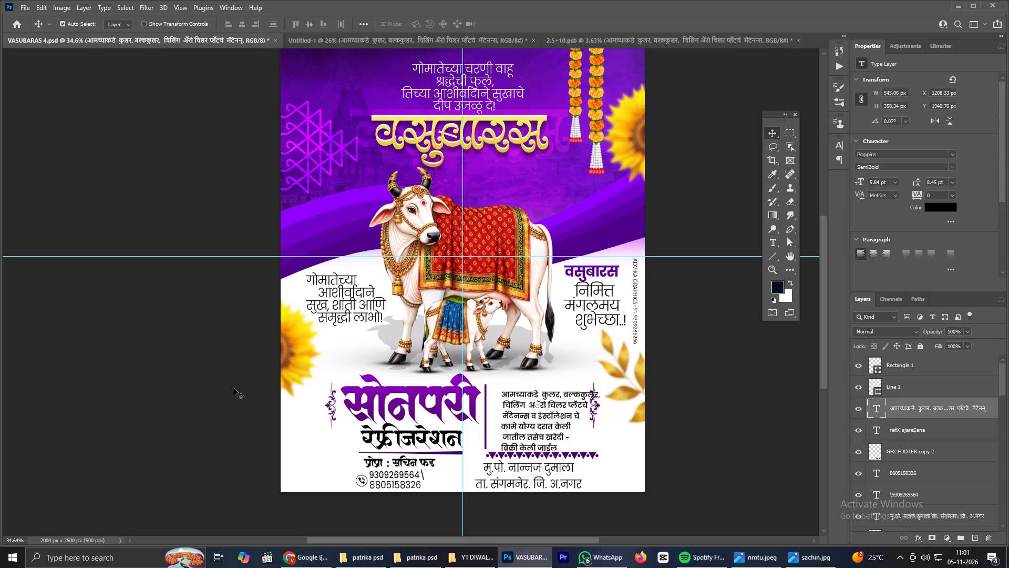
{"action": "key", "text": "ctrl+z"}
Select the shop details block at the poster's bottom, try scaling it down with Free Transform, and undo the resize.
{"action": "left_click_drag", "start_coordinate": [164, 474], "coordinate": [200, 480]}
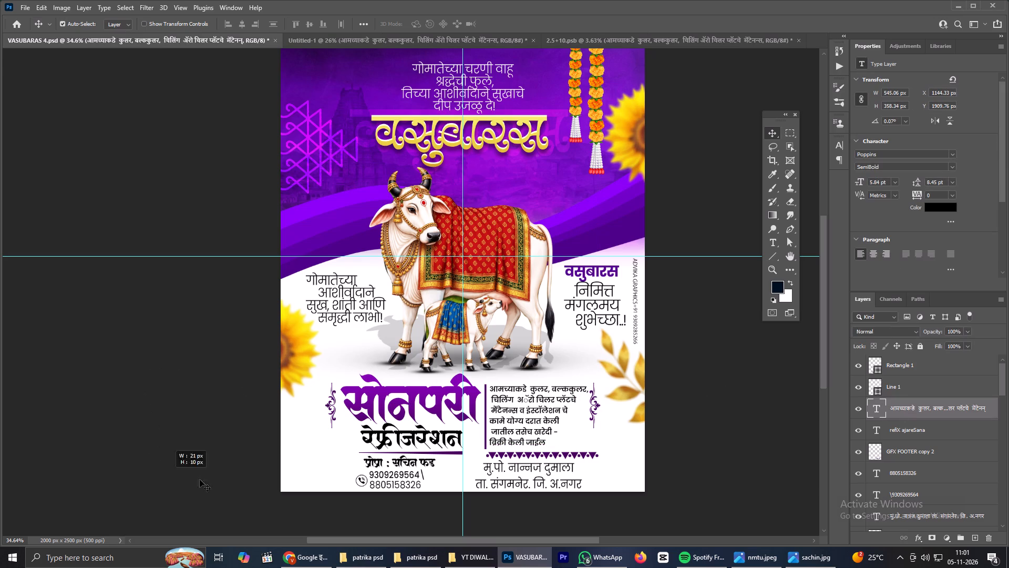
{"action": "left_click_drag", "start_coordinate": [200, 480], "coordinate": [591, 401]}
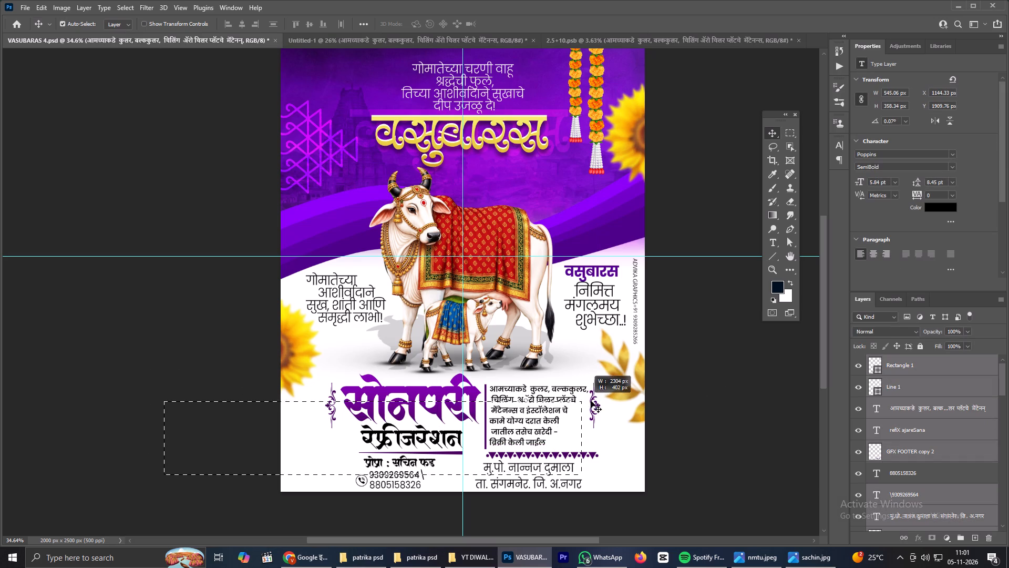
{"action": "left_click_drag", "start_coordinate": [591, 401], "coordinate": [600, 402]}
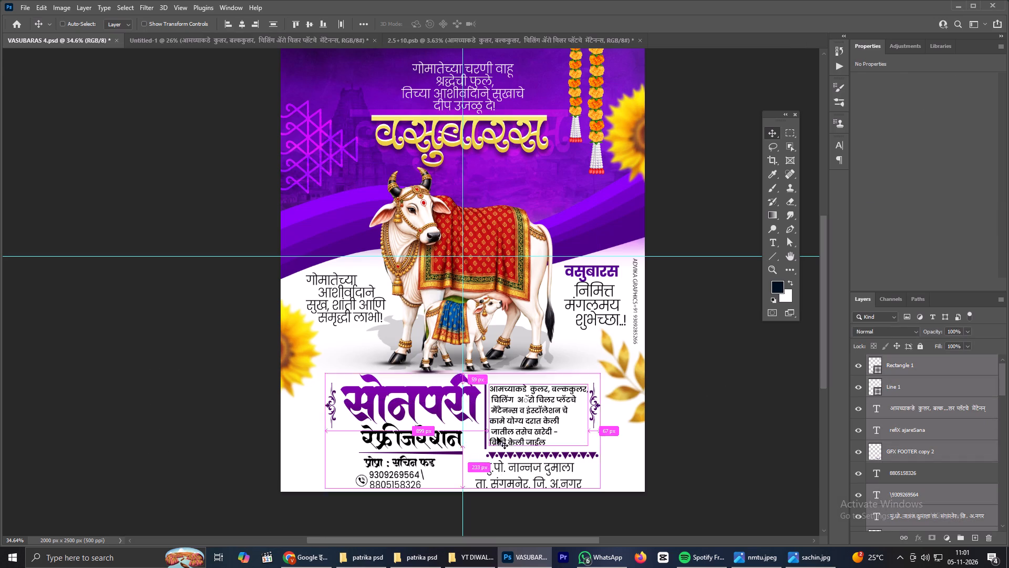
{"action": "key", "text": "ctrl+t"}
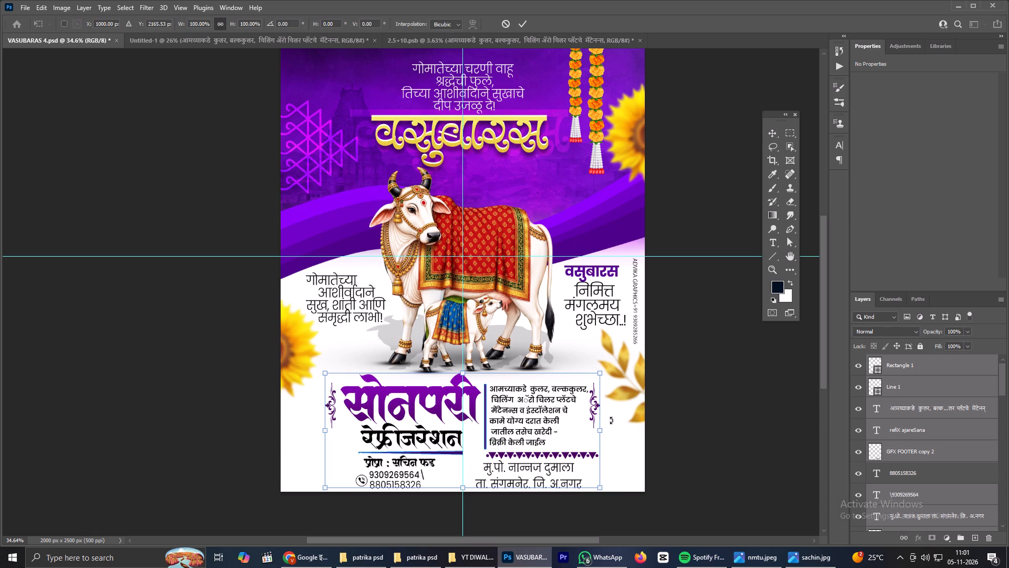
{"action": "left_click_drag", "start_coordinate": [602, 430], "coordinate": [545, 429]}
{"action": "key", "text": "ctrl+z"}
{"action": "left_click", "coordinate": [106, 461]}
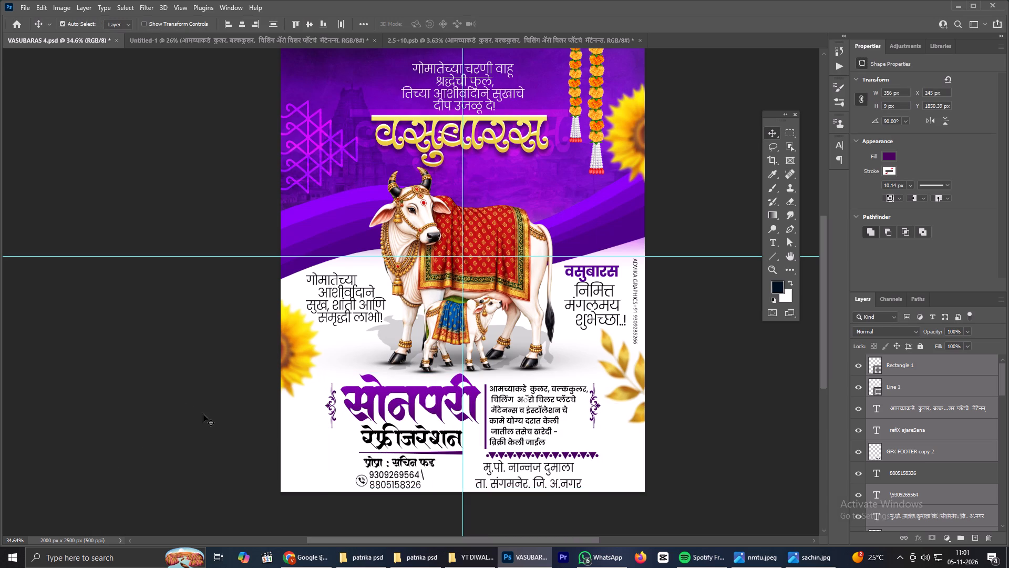
Select the whole shop details block, scale it to about 86.89%, and move it toward the poster's left edge.
{"action": "left_click_drag", "start_coordinate": [87, 404], "coordinate": [595, 498]}
{"action": "key", "text": "ctrl+t"}
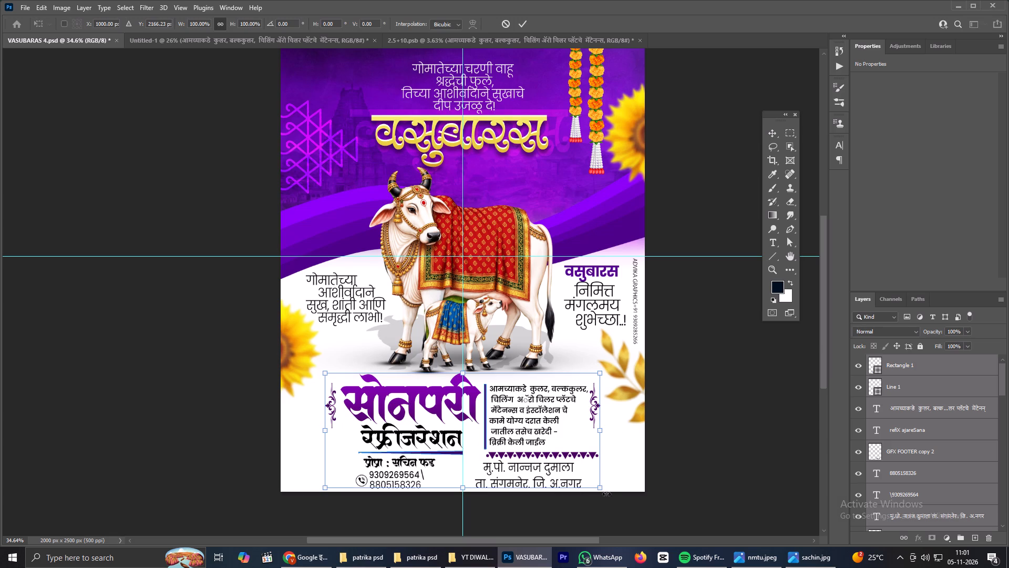
{"action": "left_click_drag", "start_coordinate": [603, 428], "coordinate": [568, 426]}
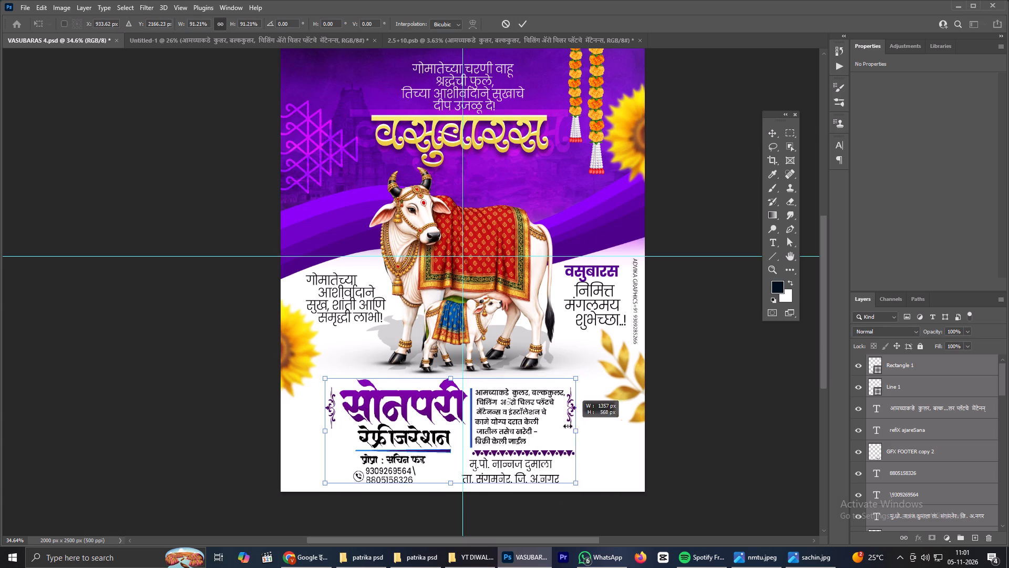
{"action": "left_click_drag", "start_coordinate": [568, 426], "coordinate": [566, 426]}
{"action": "left_click_drag", "start_coordinate": [507, 438], "coordinate": [488, 437]}
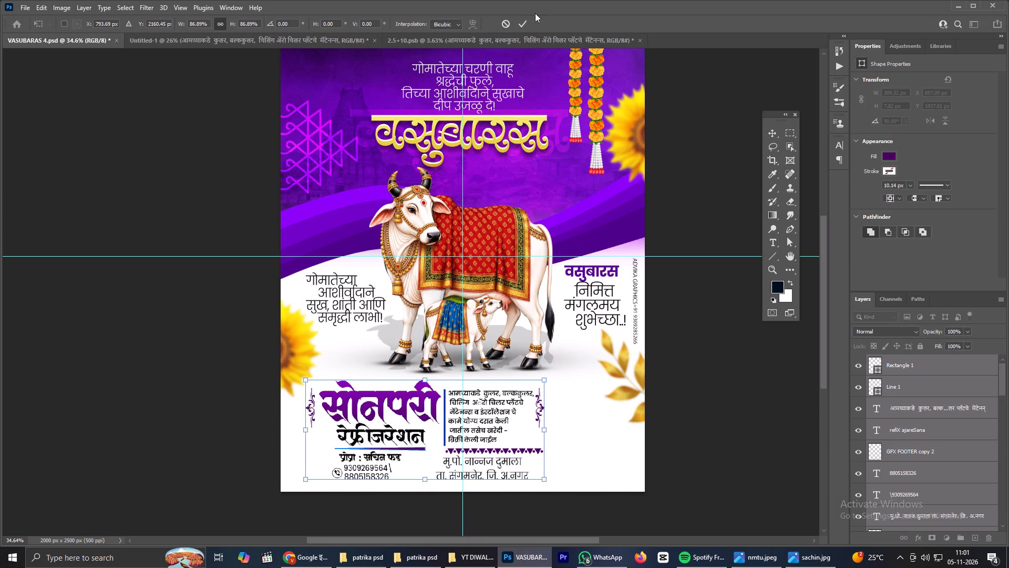
{"action": "left_click", "coordinate": [523, 21]}
{"action": "scroll", "coordinate": [554, 391], "scroll_direction": "up", "scroll_amount": 4}
{"action": "scroll", "coordinate": [513, 392], "scroll_direction": "down", "scroll_amount": 2}
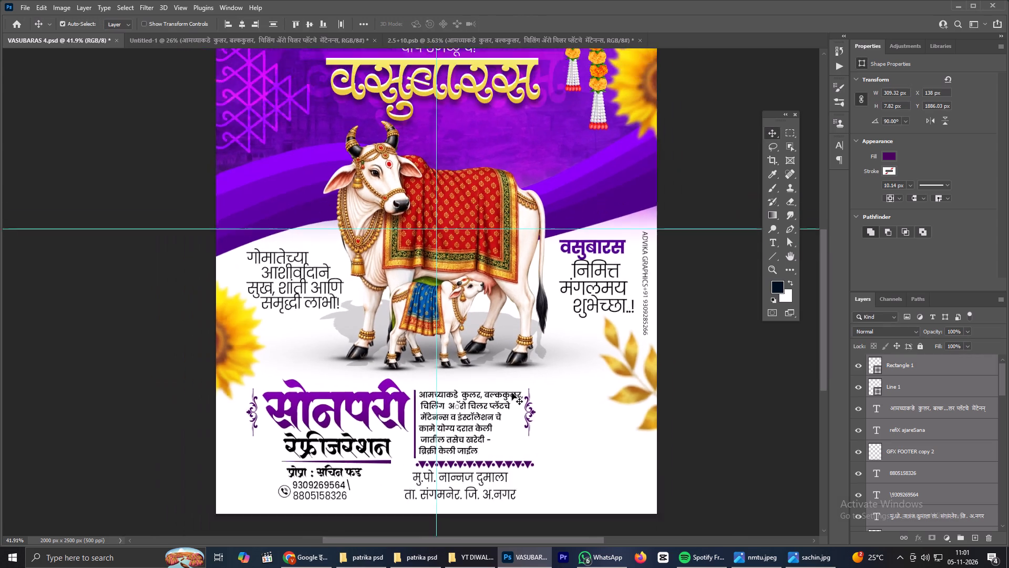
{"action": "scroll", "coordinate": [512, 393], "scroll_direction": "down", "scroll_amount": 3}
{"action": "scroll", "coordinate": [514, 406], "scroll_direction": "up", "scroll_amount": 3}
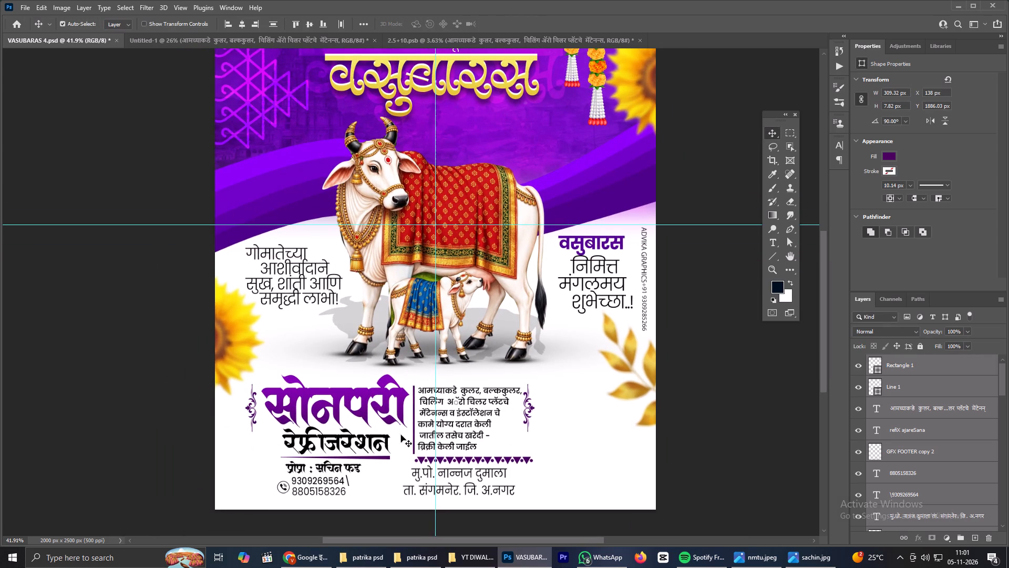
{"action": "left_click", "coordinate": [114, 399]}
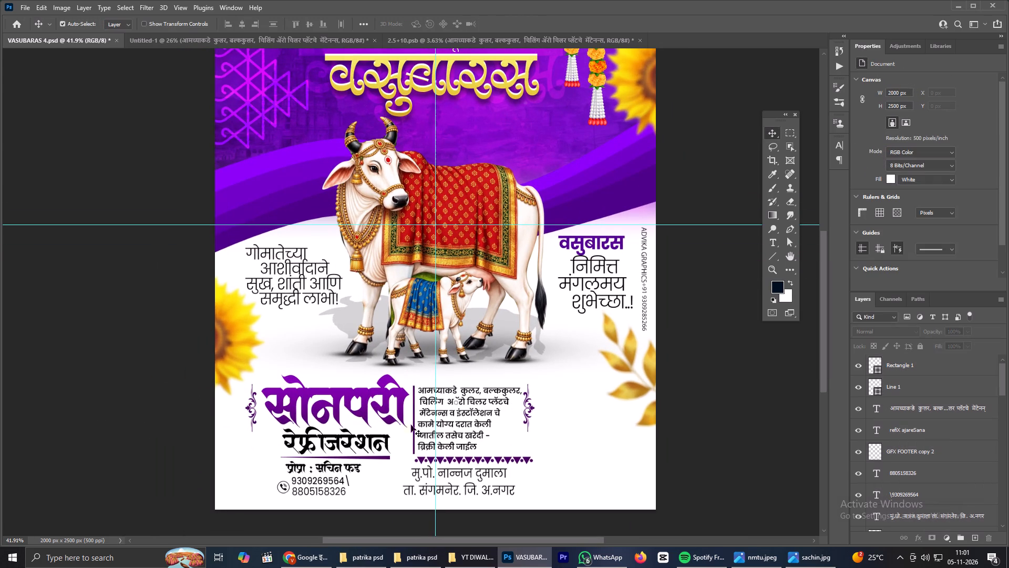
Switch to Chrome and search Google Images for "vasudharas poster" in a new tab.
{"action": "scroll", "coordinate": [218, 233], "scroll_direction": "down", "scroll_amount": 1}
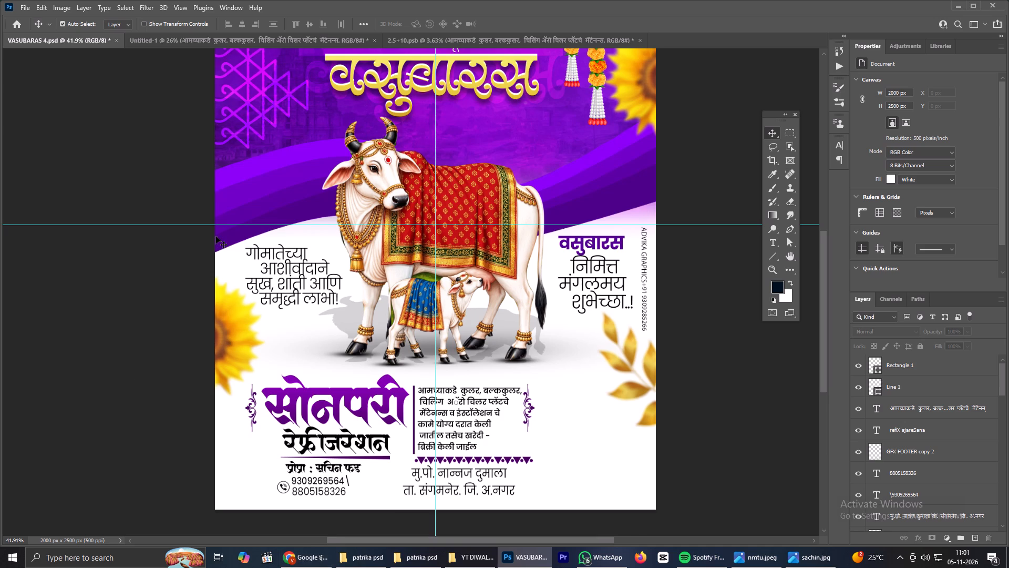
{"action": "scroll", "coordinate": [216, 236], "scroll_direction": "down", "scroll_amount": 1}
{"action": "left_click", "coordinate": [299, 556]}
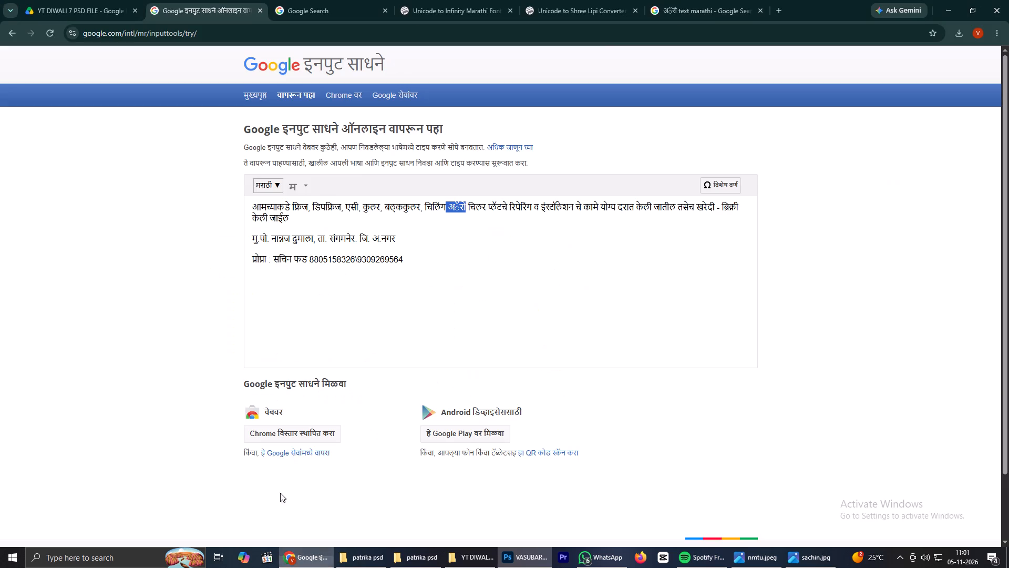
{"action": "left_click", "coordinate": [779, 11]}
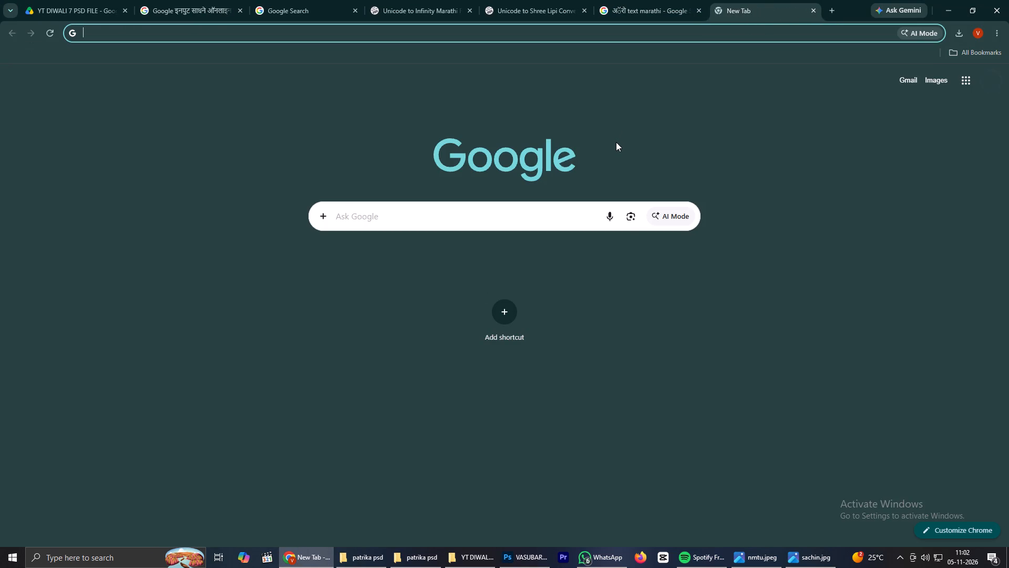
{"action": "type", "text": "vasudharas"}
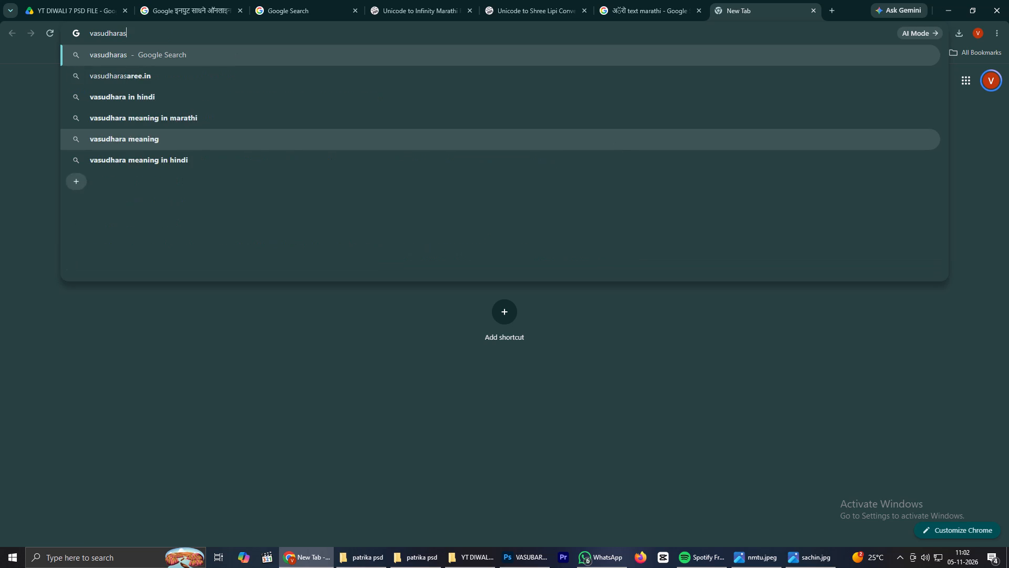
{"action": "key", "text": "space"}
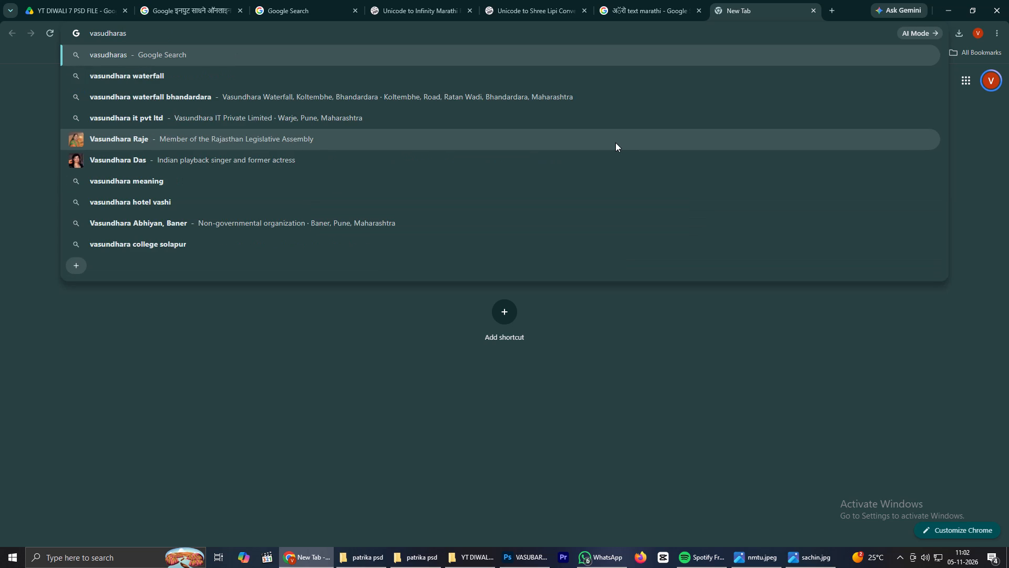
{"action": "type", "text": "po"}
{"action": "type", "text": "st"}
{"action": "type", "text": "er"}
{"action": "key", "text": "space"}
{"action": "key", "text": "Return"}
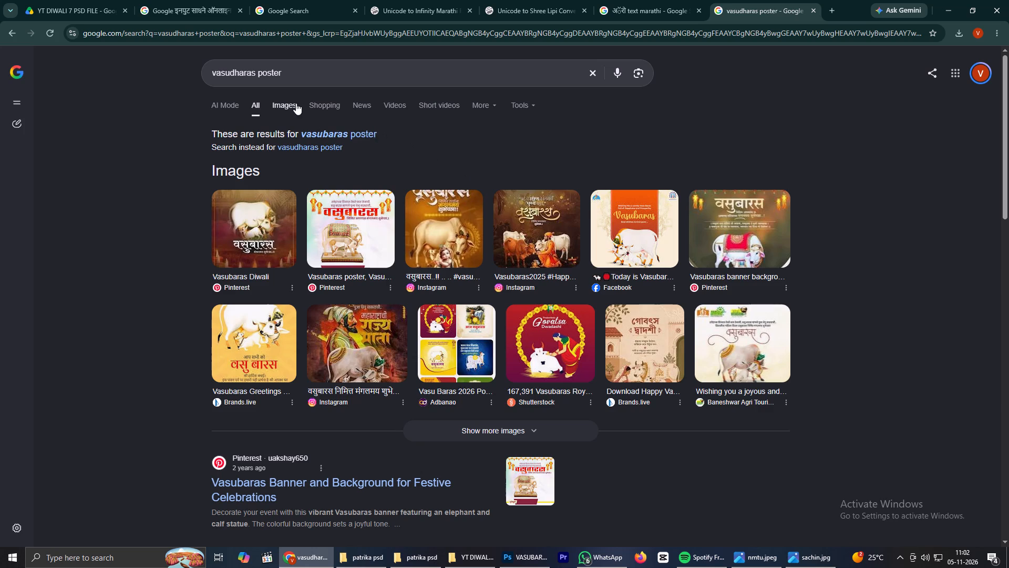
{"action": "left_click", "coordinate": [286, 102]}
Browse the Vasubaras poster image results, examining their layouts and how photos and contact details are arranged.
{"action": "scroll", "coordinate": [366, 211], "scroll_direction": "down", "scroll_amount": 2}
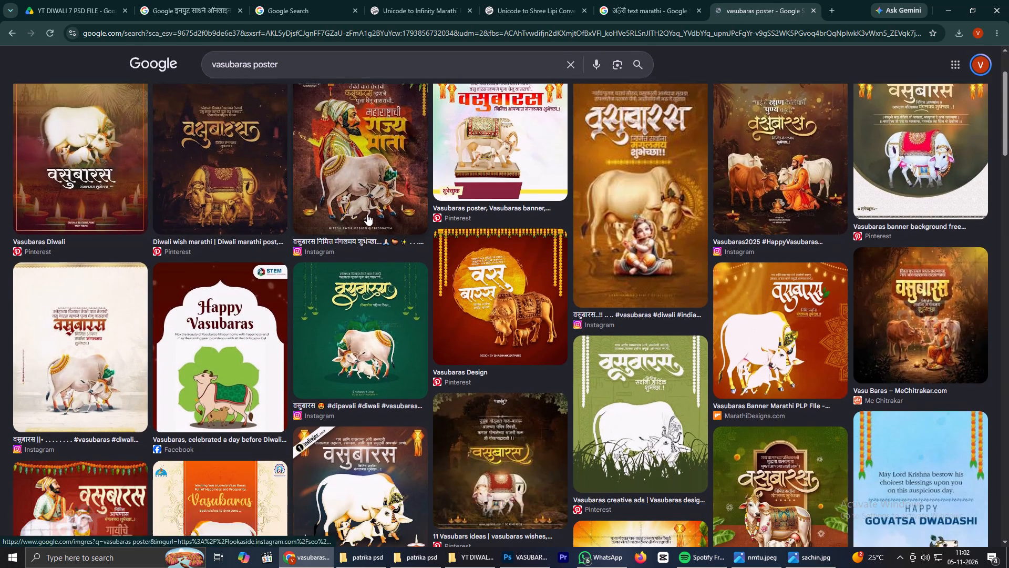
{"action": "scroll", "coordinate": [367, 214], "scroll_direction": "down", "scroll_amount": 11}
{"action": "scroll", "coordinate": [388, 224], "scroll_direction": "up", "scroll_amount": 3}
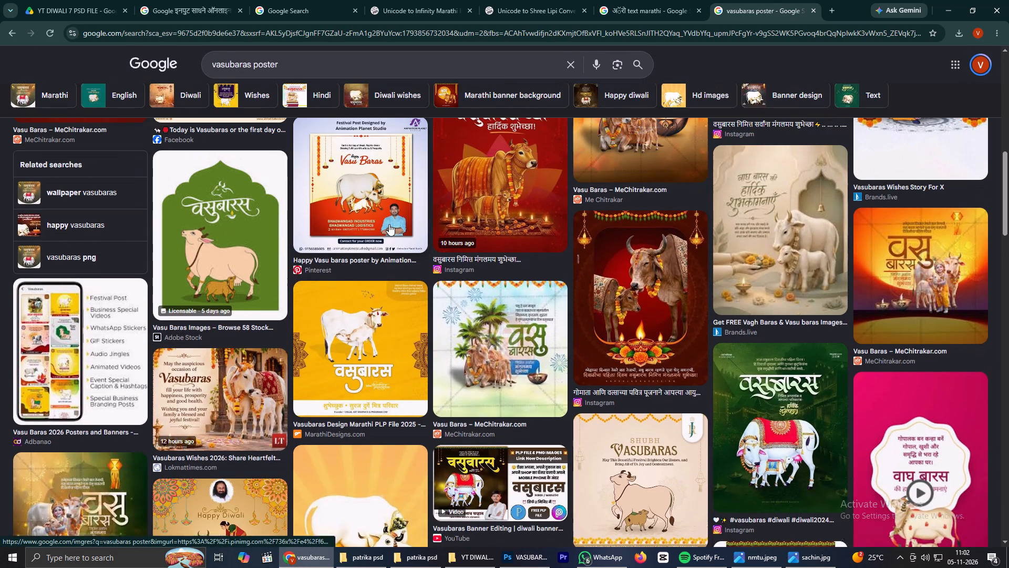
{"action": "scroll", "coordinate": [389, 224], "scroll_direction": "up", "scroll_amount": 1}
{"action": "scroll", "coordinate": [389, 224], "scroll_direction": "down", "scroll_amount": 5}
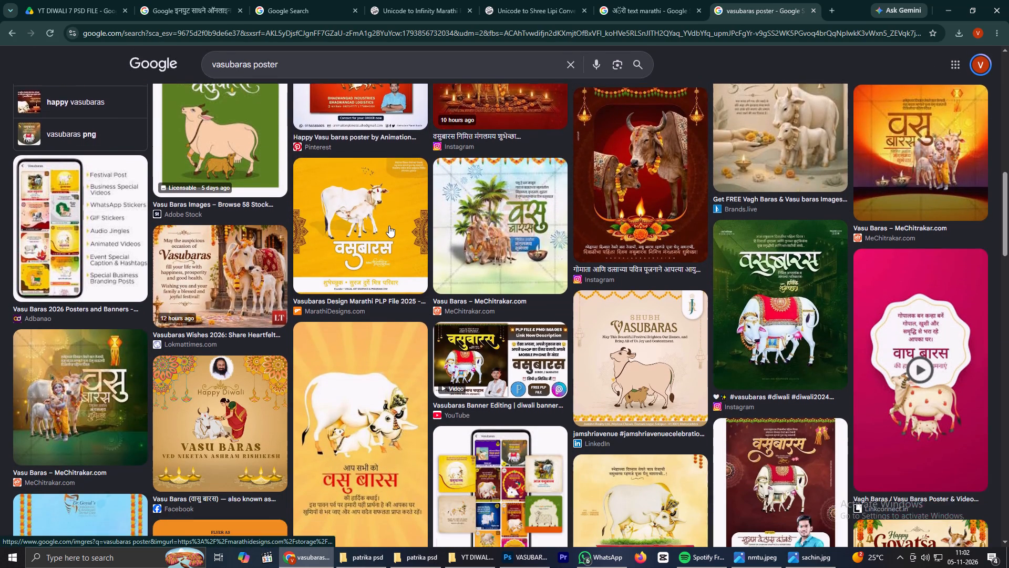
{"action": "scroll", "coordinate": [389, 226], "scroll_direction": "down", "scroll_amount": 3}
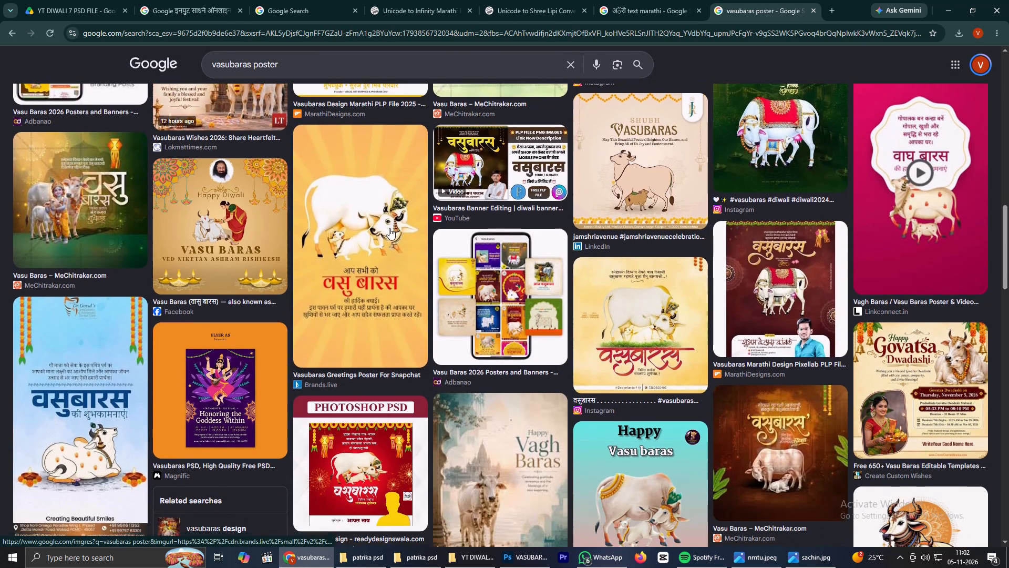
{"action": "scroll", "coordinate": [392, 232], "scroll_direction": "down", "scroll_amount": 4}
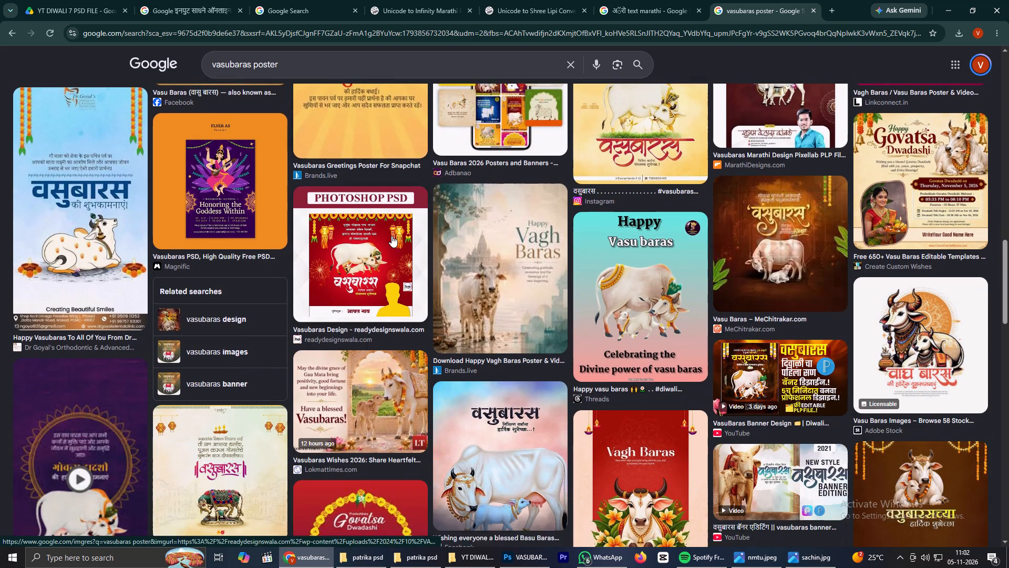
{"action": "scroll", "coordinate": [392, 236], "scroll_direction": "down", "scroll_amount": 1}
{"action": "scroll", "coordinate": [392, 236], "scroll_direction": "up", "scroll_amount": 7}
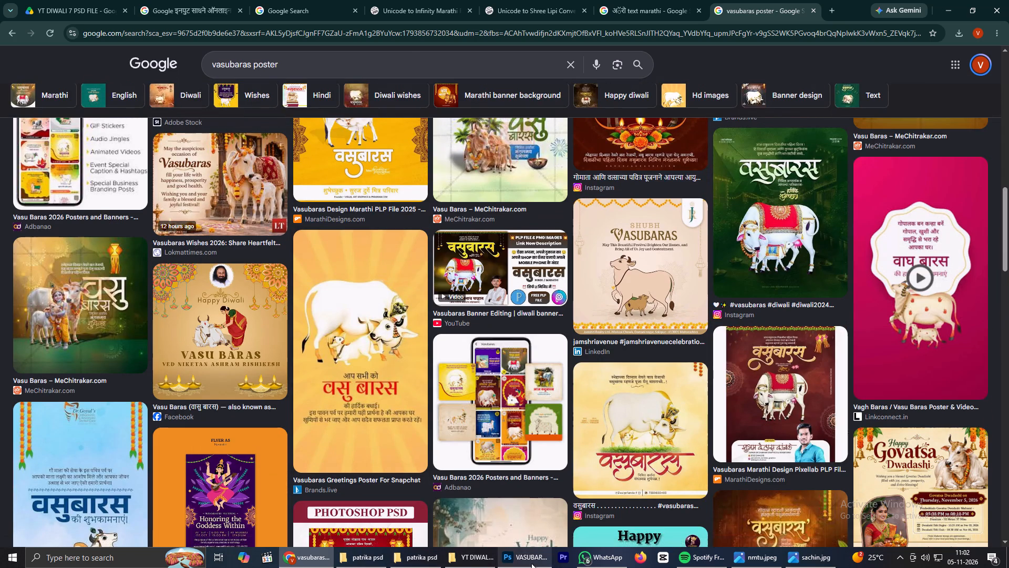
Switch to Photoshop and draw a rectangle about 410 × 469 px at the poster's lower right, beside the shop details.
{"action": "left_click", "coordinate": [531, 563]}
{"action": "scroll", "coordinate": [404, 361], "scroll_direction": "down", "scroll_amount": 3}
{"action": "scroll", "coordinate": [404, 358], "scroll_direction": "up", "scroll_amount": 2}
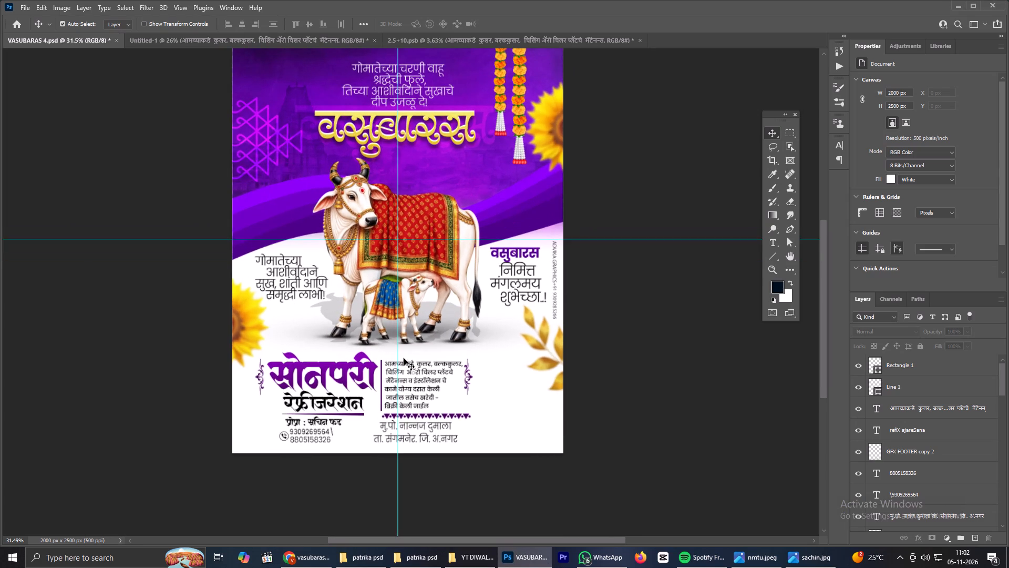
{"action": "scroll", "coordinate": [404, 358], "scroll_direction": "down", "scroll_amount": 1}
{"action": "scroll", "coordinate": [492, 321], "scroll_direction": "up", "scroll_amount": 2}
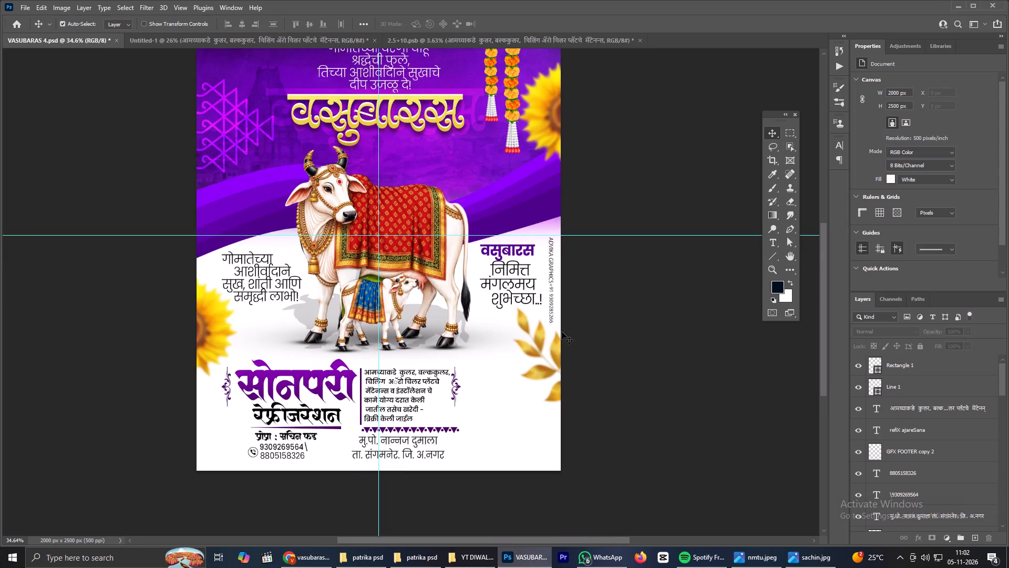
{"action": "scroll", "coordinate": [563, 332], "scroll_direction": "up", "scroll_amount": 1}
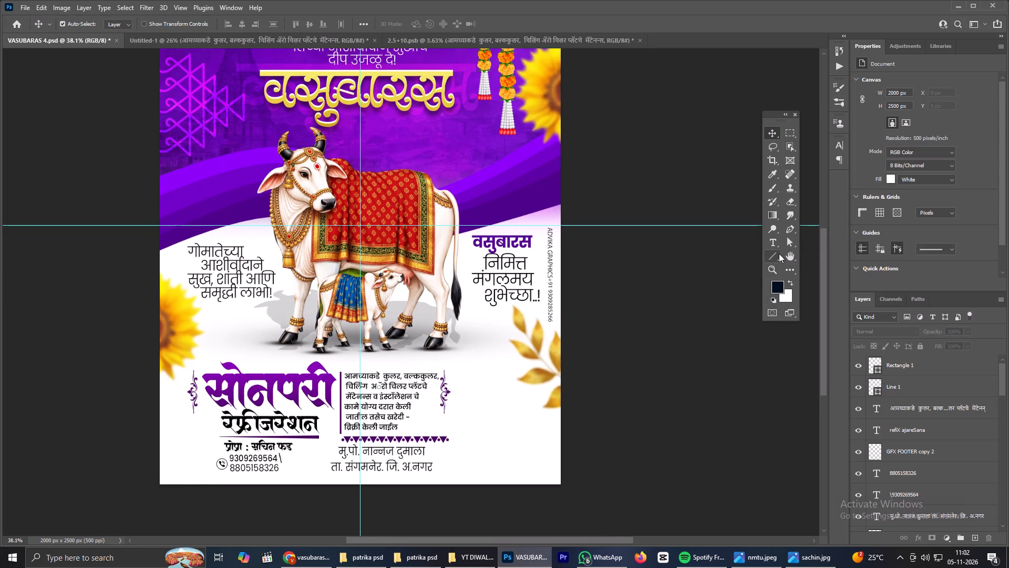
{"action": "left_click_drag", "start_coordinate": [774, 257], "coordinate": [808, 260]}
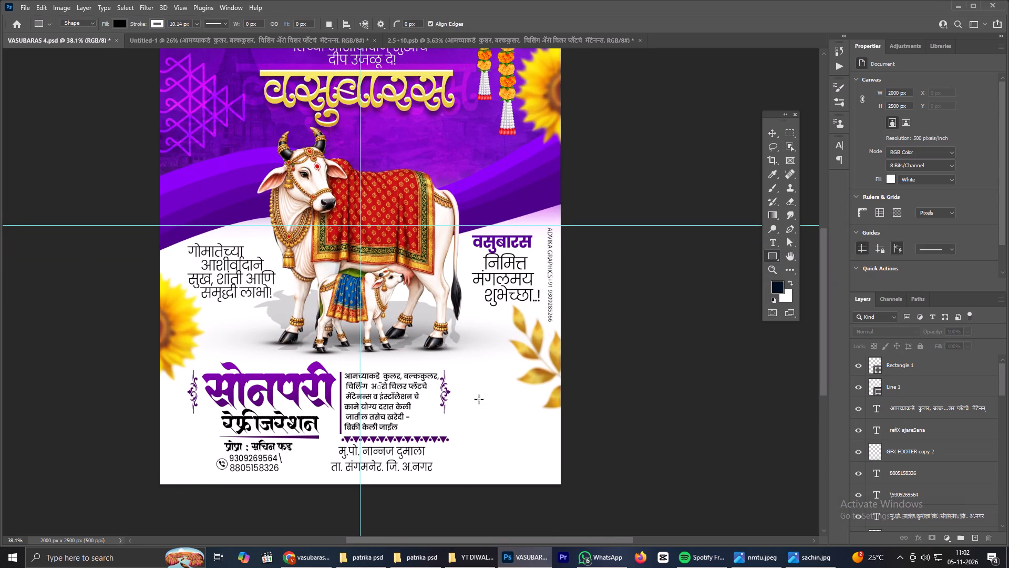
{"action": "left_click_drag", "start_coordinate": [466, 408], "coordinate": [543, 487]}
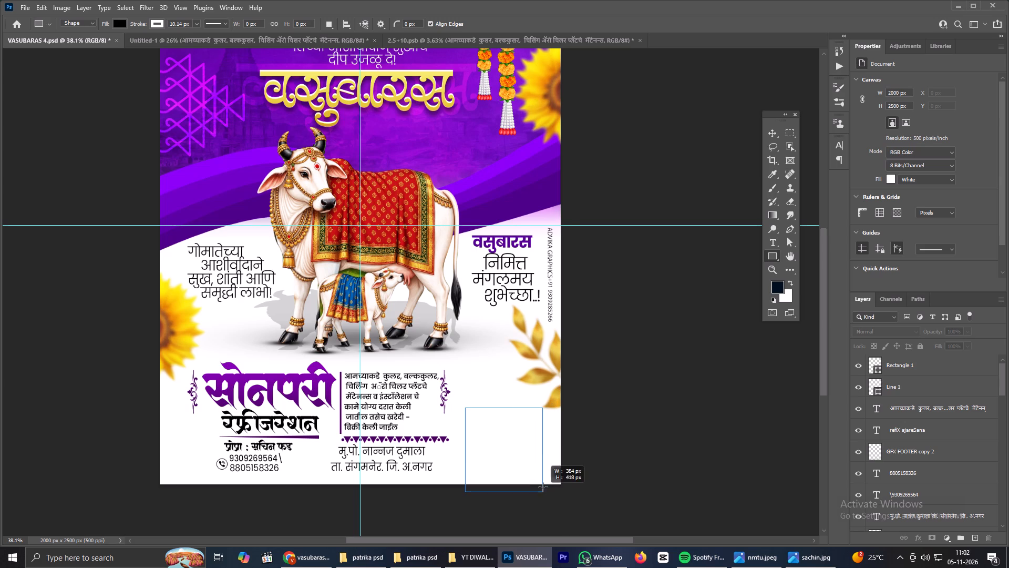
{"action": "left_click_drag", "start_coordinate": [543, 487], "coordinate": [548, 495]}
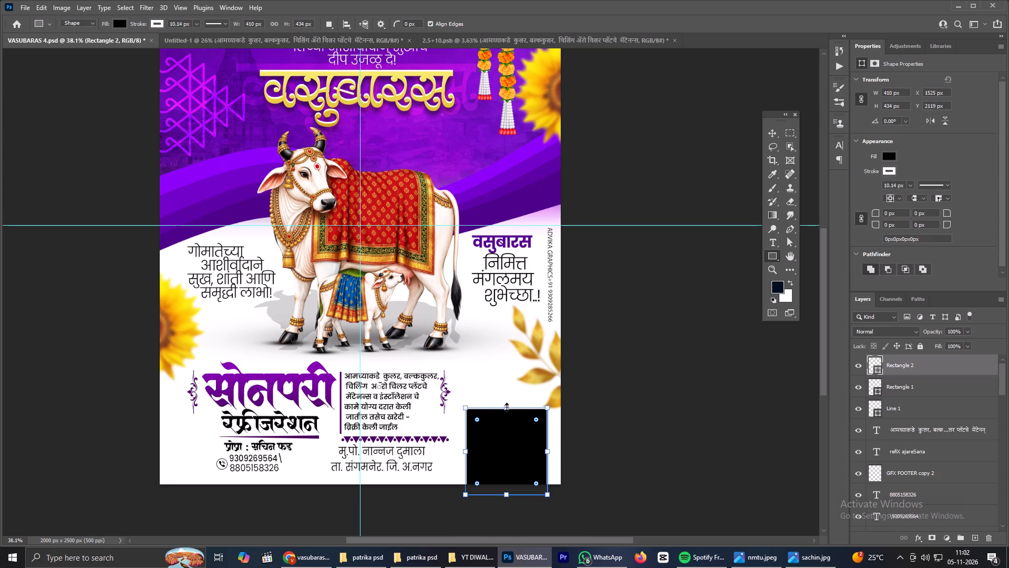
{"action": "left_click_drag", "start_coordinate": [507, 407], "coordinate": [508, 398]}
Remove the new rectangle's stroke and set its fill to orange #ff610b.
{"action": "left_click", "coordinate": [773, 136]}
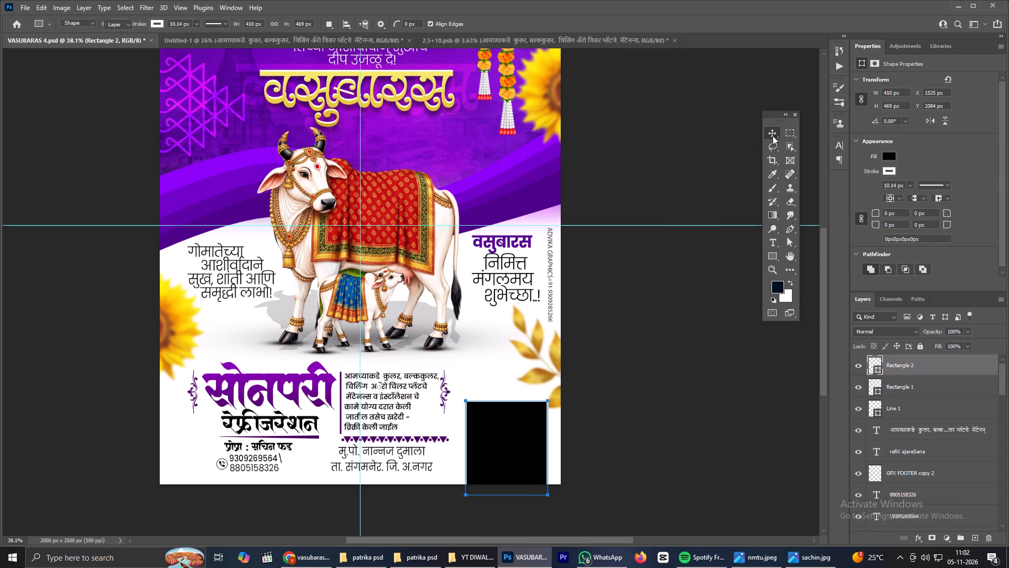
{"action": "left_click", "coordinate": [883, 176]}
{"action": "left_click", "coordinate": [870, 188]}
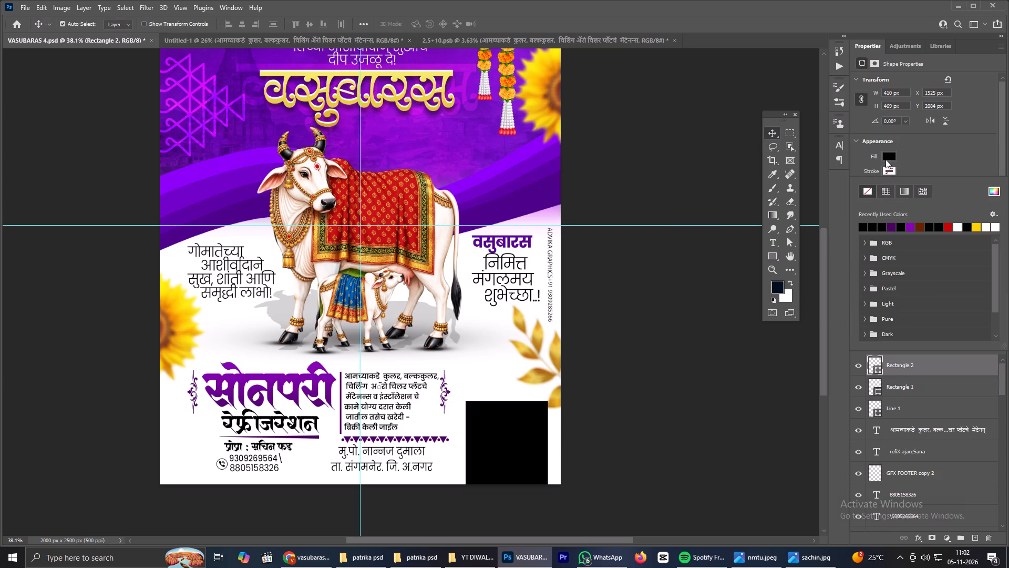
{"action": "left_click", "coordinate": [887, 155]}
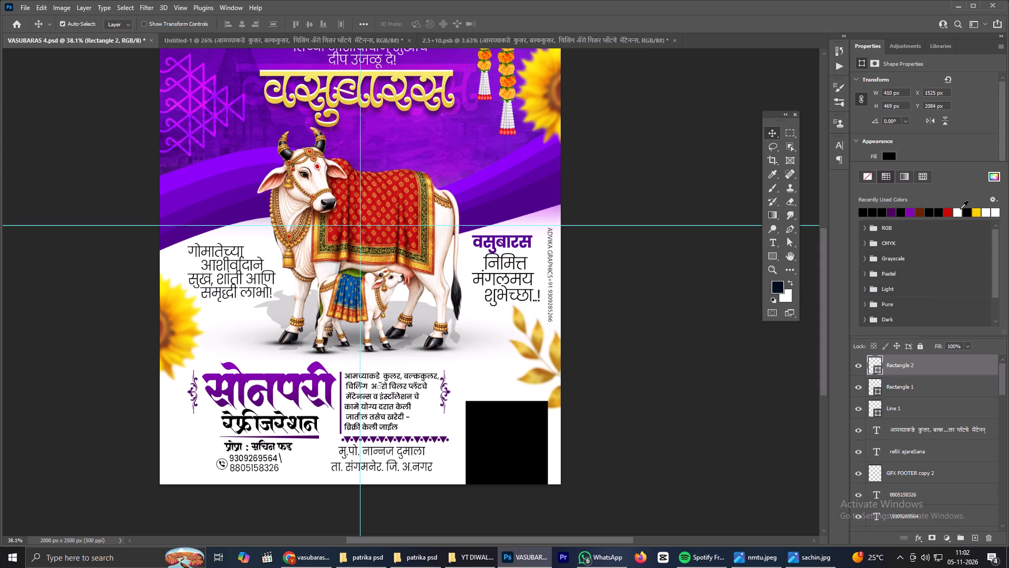
{"action": "left_click", "coordinate": [989, 177]}
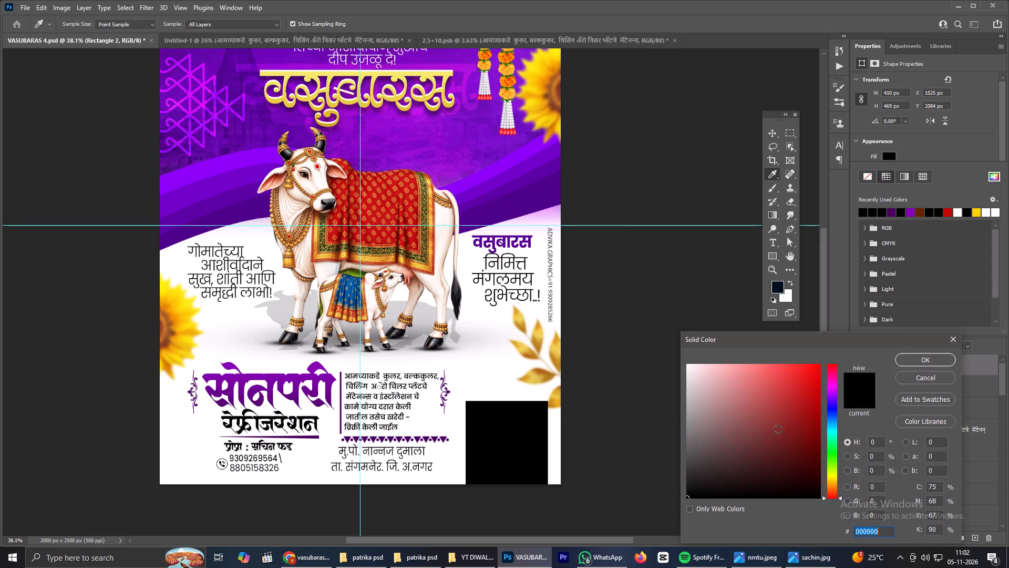
{"action": "left_click", "coordinate": [830, 488]}
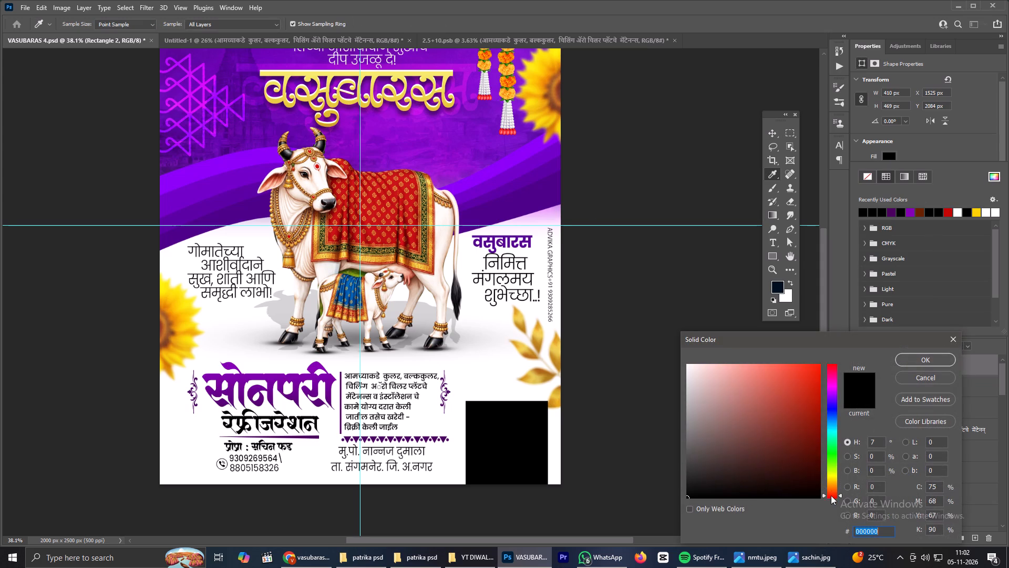
{"action": "left_click_drag", "start_coordinate": [788, 383], "coordinate": [815, 349]}
{"action": "left_click", "coordinate": [909, 353]}
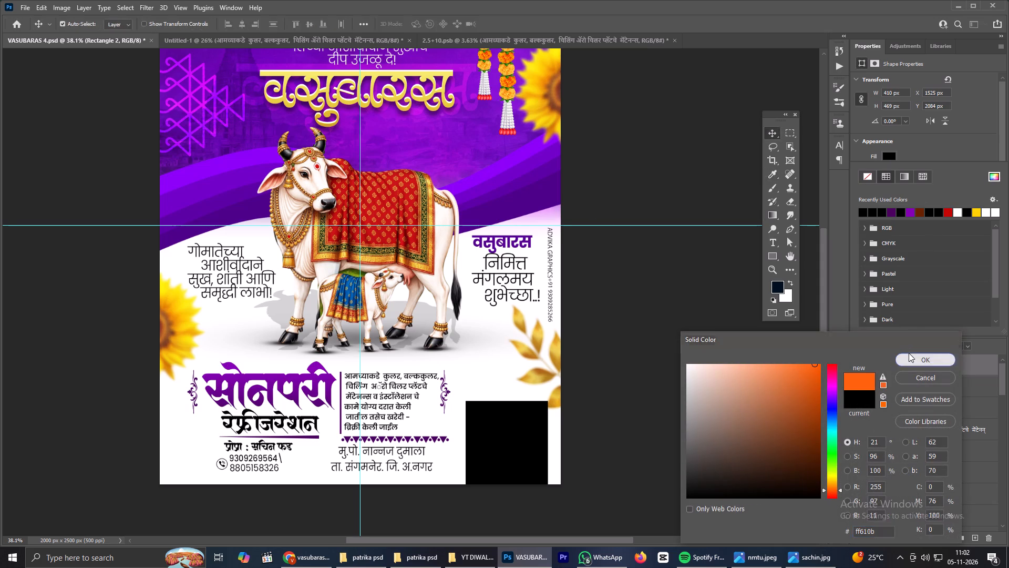
{"action": "left_click", "coordinate": [772, 134]}
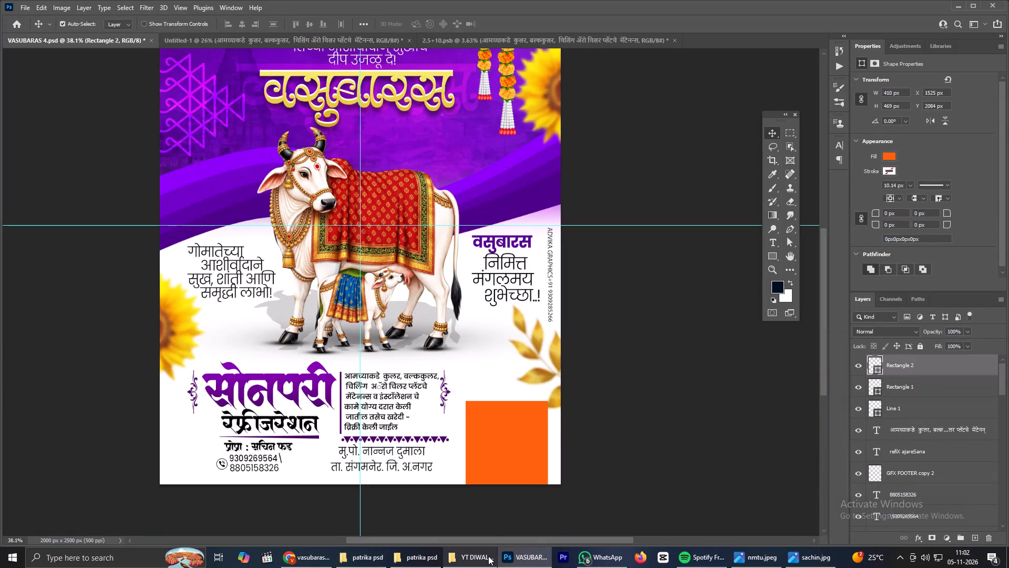
Place the WhatsApp portrait photo from the Downloads folder into the 2.5+10.psb banner document at its default size.
{"action": "left_click", "coordinate": [475, 559]}
{"action": "left_click", "coordinate": [49, 120]}
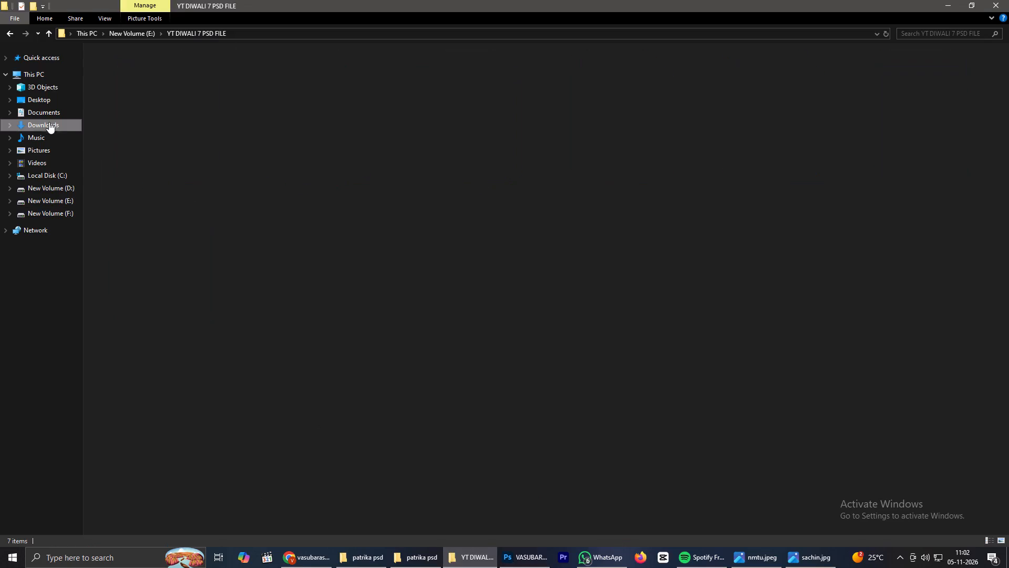
{"action": "left_click_drag", "start_coordinate": [325, 134], "coordinate": [533, 567]}
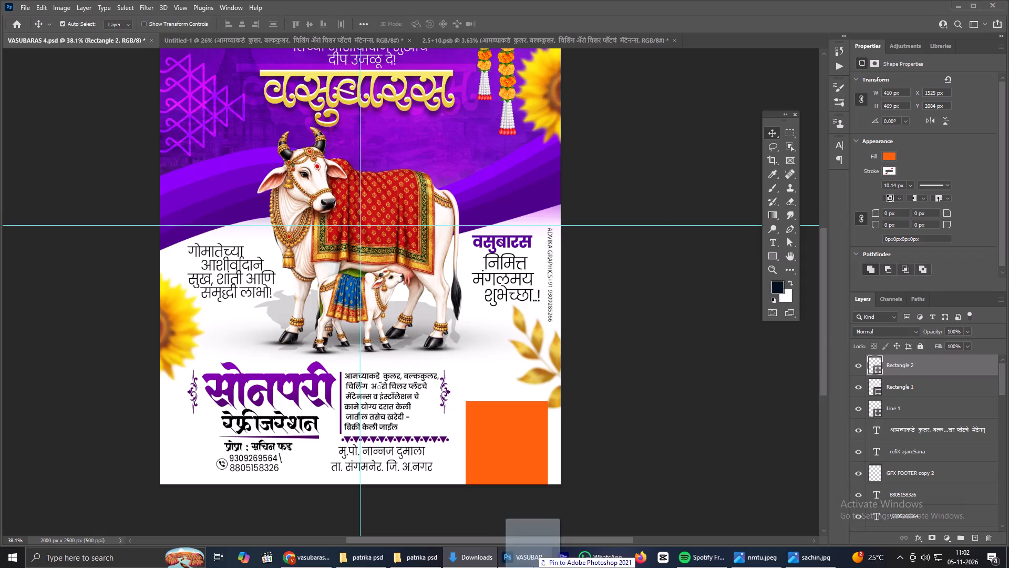
{"action": "left_click_drag", "start_coordinate": [533, 567], "coordinate": [384, 34]}
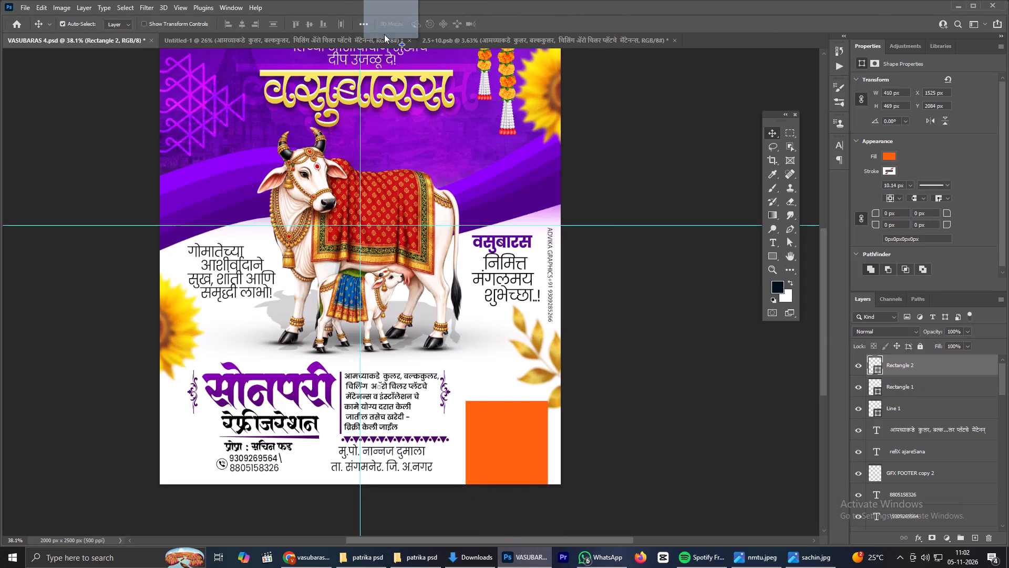
{"action": "left_click_drag", "start_coordinate": [384, 34], "coordinate": [489, 43]}
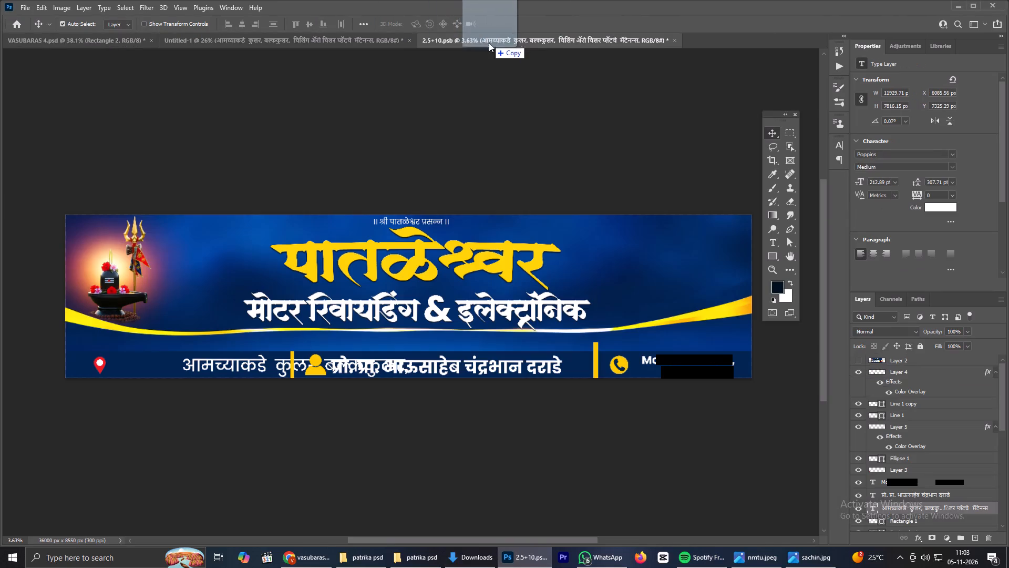
{"action": "left_click_drag", "start_coordinate": [489, 43], "coordinate": [585, 232]}
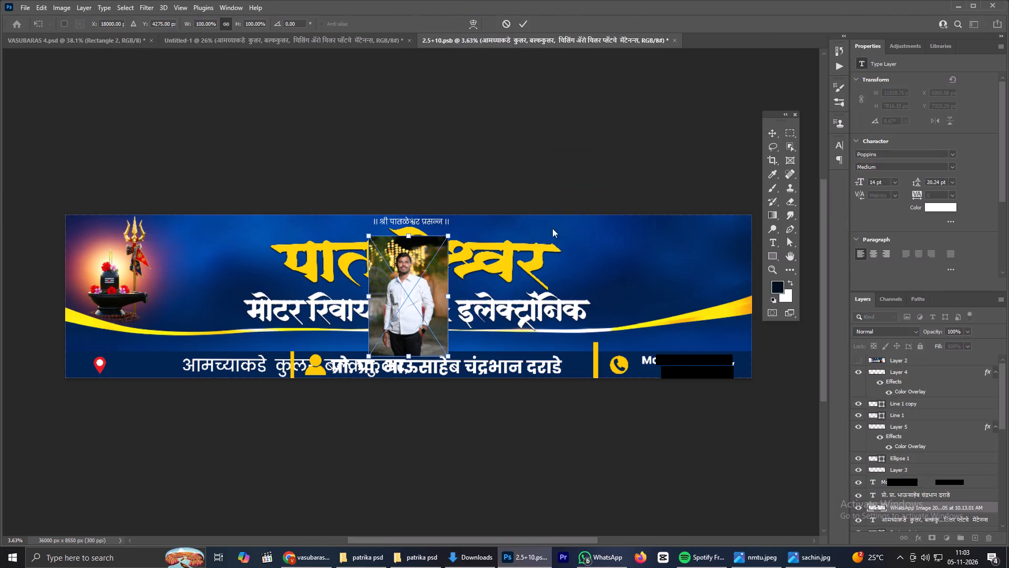
{"action": "right_click", "coordinate": [888, 507]}
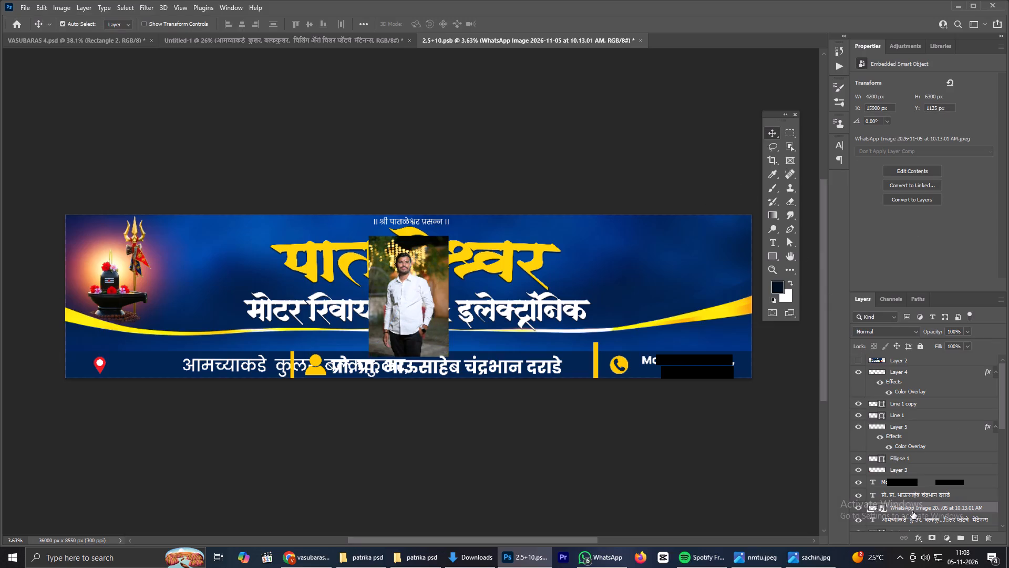
Convert the placed portrait photo layer to a smart object.
{"action": "right_click", "coordinate": [908, 507]}
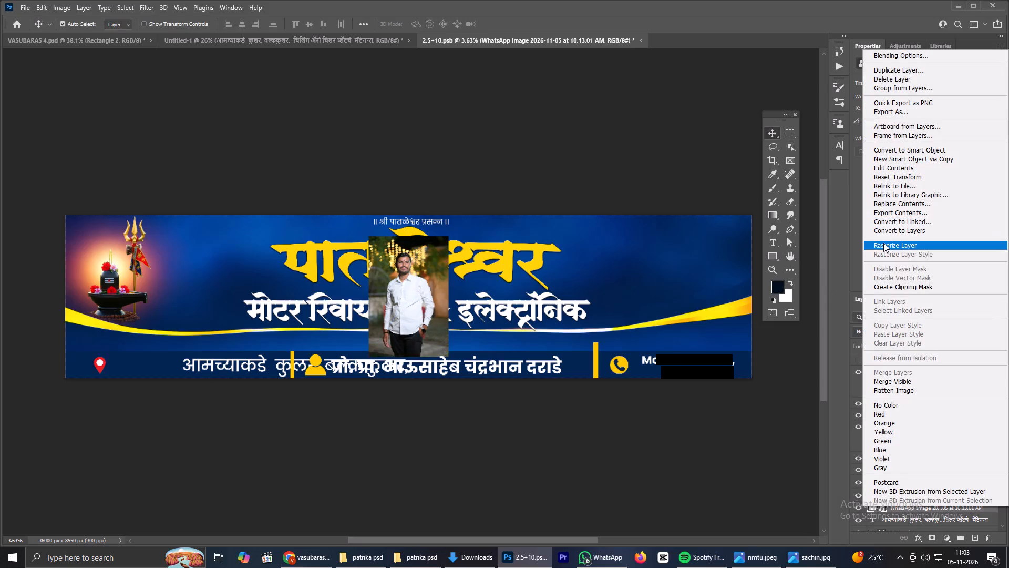
{"action": "left_click", "coordinate": [897, 152]}
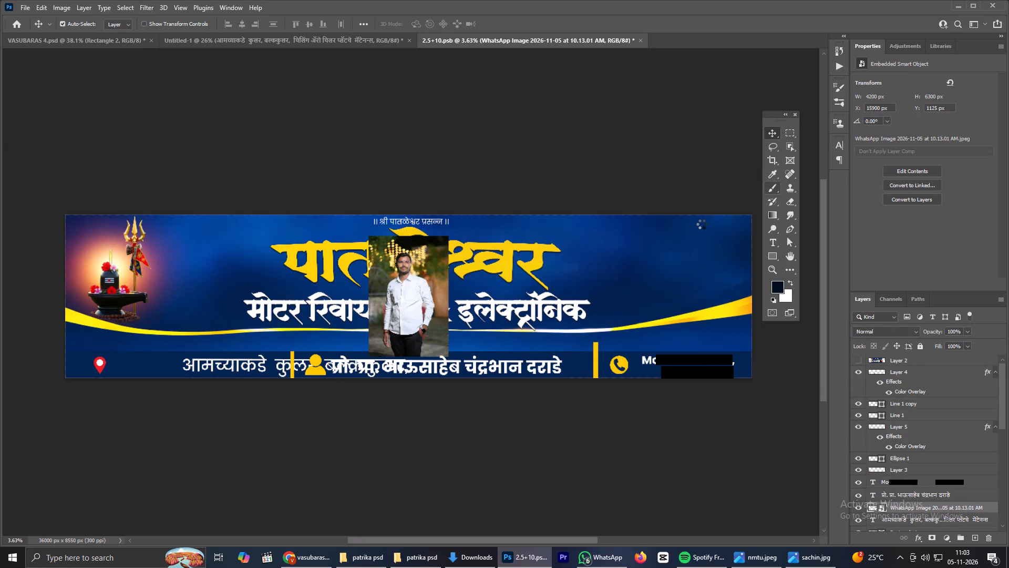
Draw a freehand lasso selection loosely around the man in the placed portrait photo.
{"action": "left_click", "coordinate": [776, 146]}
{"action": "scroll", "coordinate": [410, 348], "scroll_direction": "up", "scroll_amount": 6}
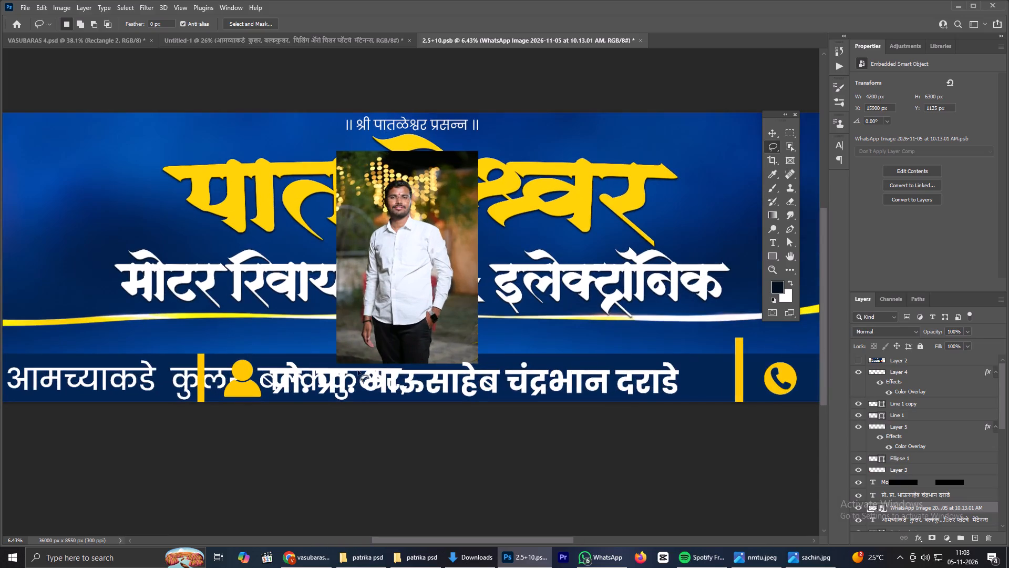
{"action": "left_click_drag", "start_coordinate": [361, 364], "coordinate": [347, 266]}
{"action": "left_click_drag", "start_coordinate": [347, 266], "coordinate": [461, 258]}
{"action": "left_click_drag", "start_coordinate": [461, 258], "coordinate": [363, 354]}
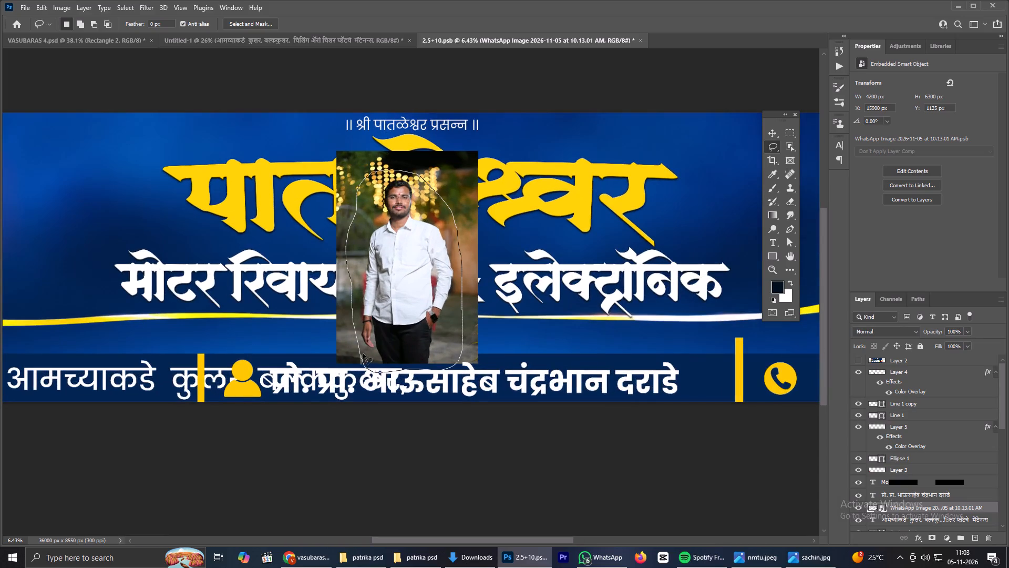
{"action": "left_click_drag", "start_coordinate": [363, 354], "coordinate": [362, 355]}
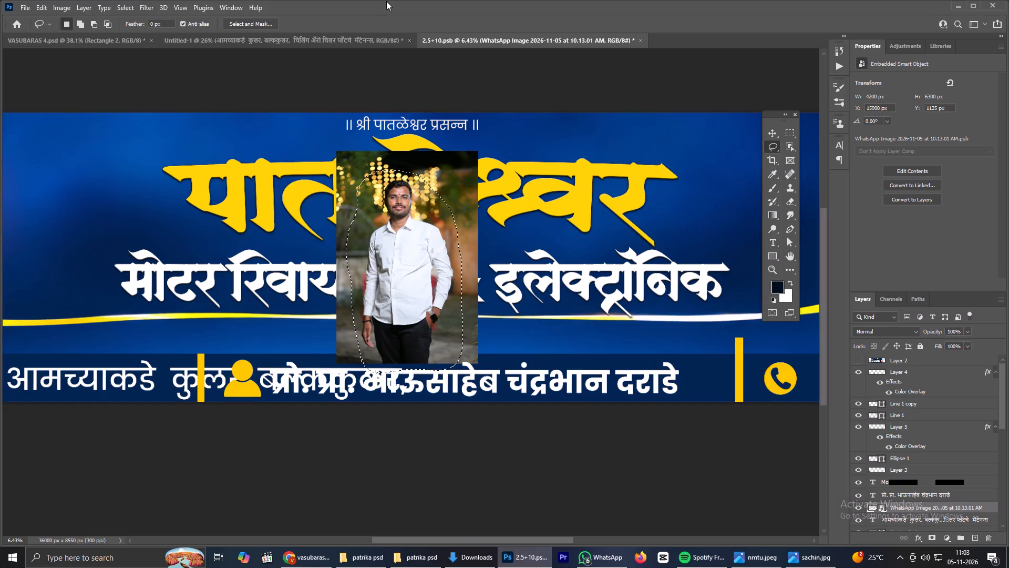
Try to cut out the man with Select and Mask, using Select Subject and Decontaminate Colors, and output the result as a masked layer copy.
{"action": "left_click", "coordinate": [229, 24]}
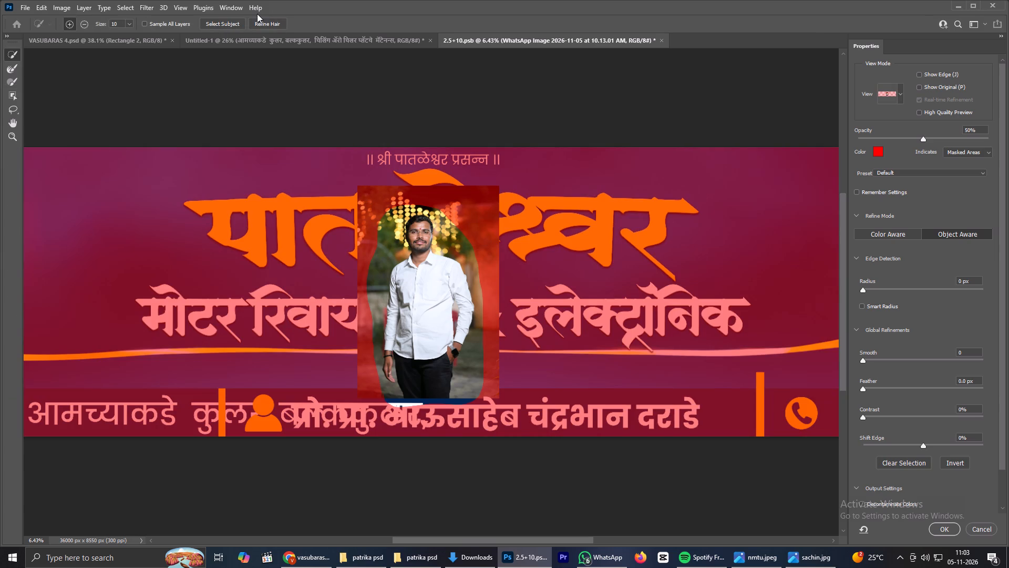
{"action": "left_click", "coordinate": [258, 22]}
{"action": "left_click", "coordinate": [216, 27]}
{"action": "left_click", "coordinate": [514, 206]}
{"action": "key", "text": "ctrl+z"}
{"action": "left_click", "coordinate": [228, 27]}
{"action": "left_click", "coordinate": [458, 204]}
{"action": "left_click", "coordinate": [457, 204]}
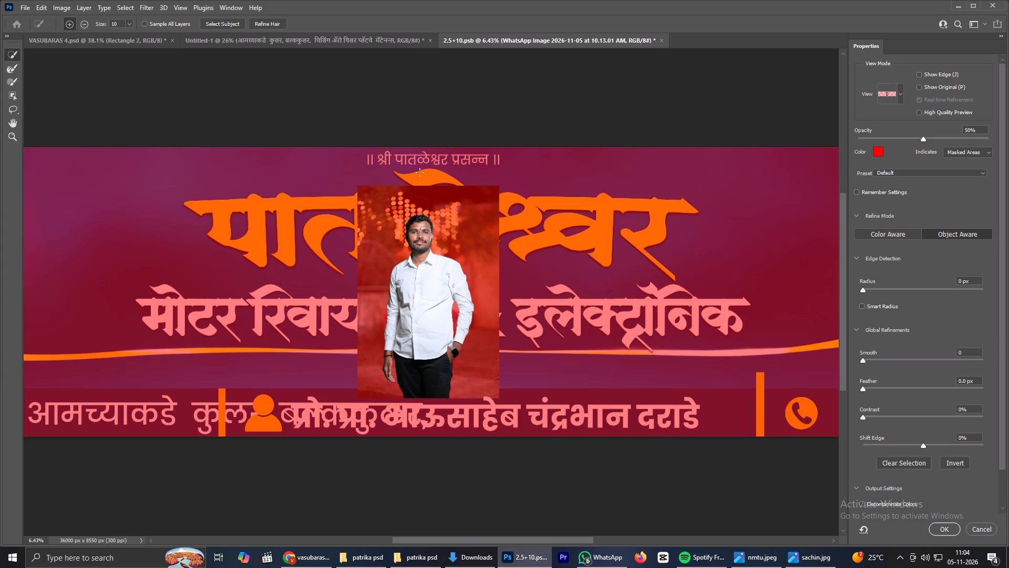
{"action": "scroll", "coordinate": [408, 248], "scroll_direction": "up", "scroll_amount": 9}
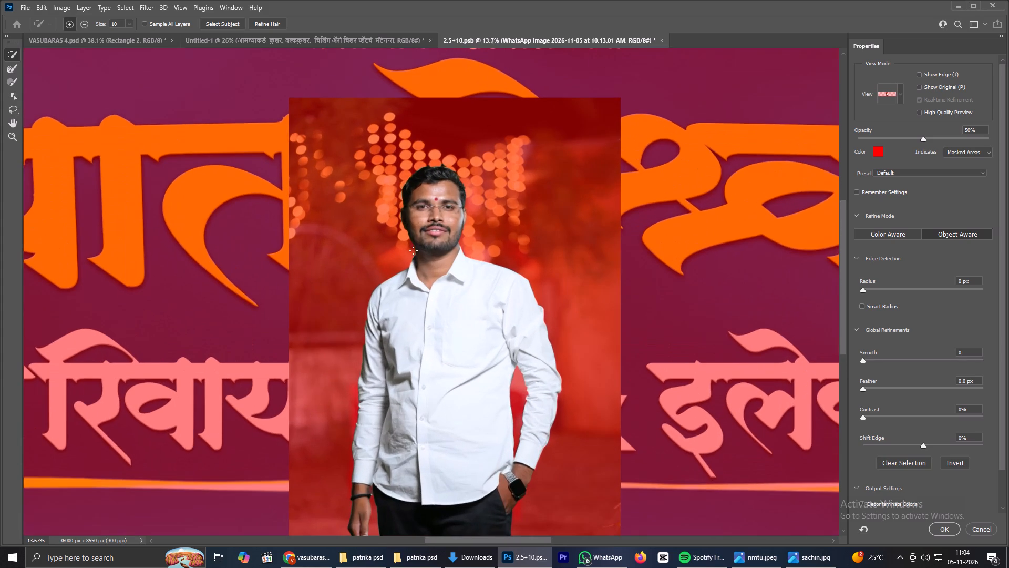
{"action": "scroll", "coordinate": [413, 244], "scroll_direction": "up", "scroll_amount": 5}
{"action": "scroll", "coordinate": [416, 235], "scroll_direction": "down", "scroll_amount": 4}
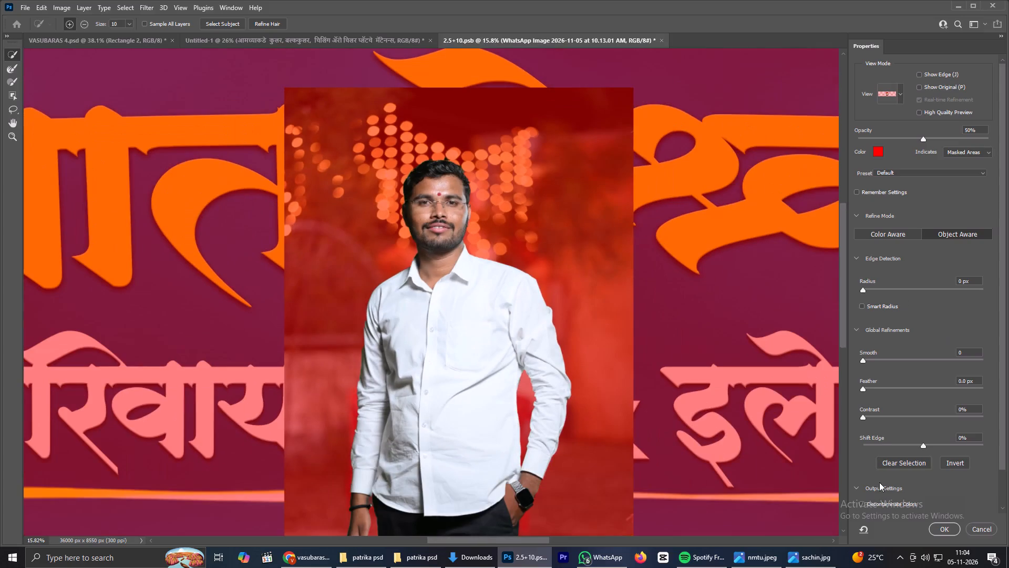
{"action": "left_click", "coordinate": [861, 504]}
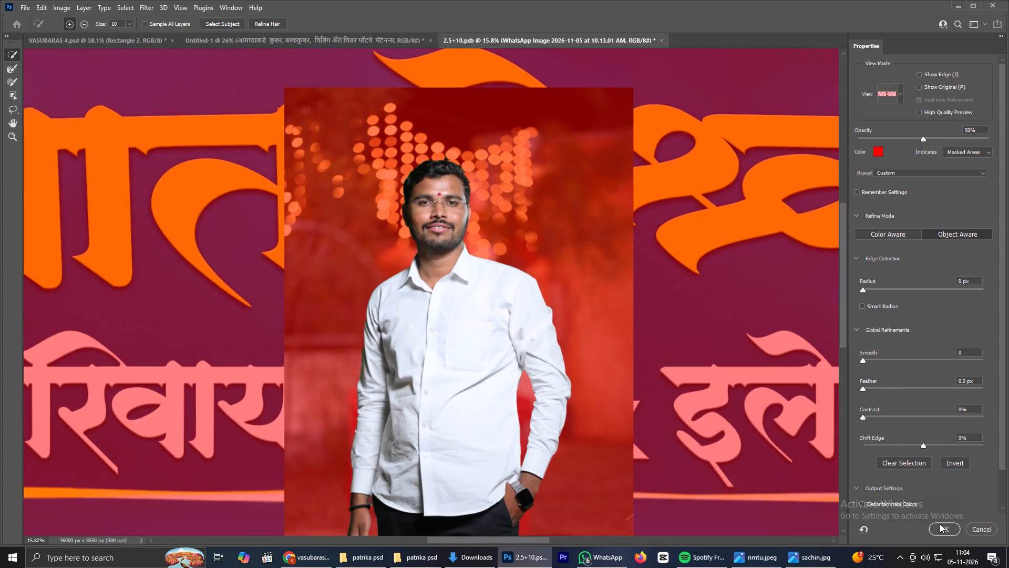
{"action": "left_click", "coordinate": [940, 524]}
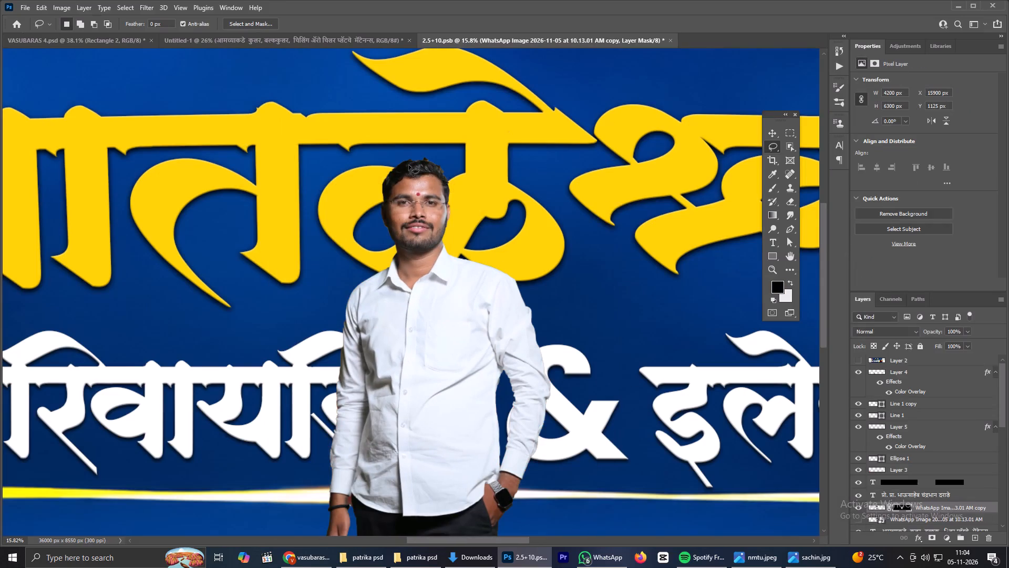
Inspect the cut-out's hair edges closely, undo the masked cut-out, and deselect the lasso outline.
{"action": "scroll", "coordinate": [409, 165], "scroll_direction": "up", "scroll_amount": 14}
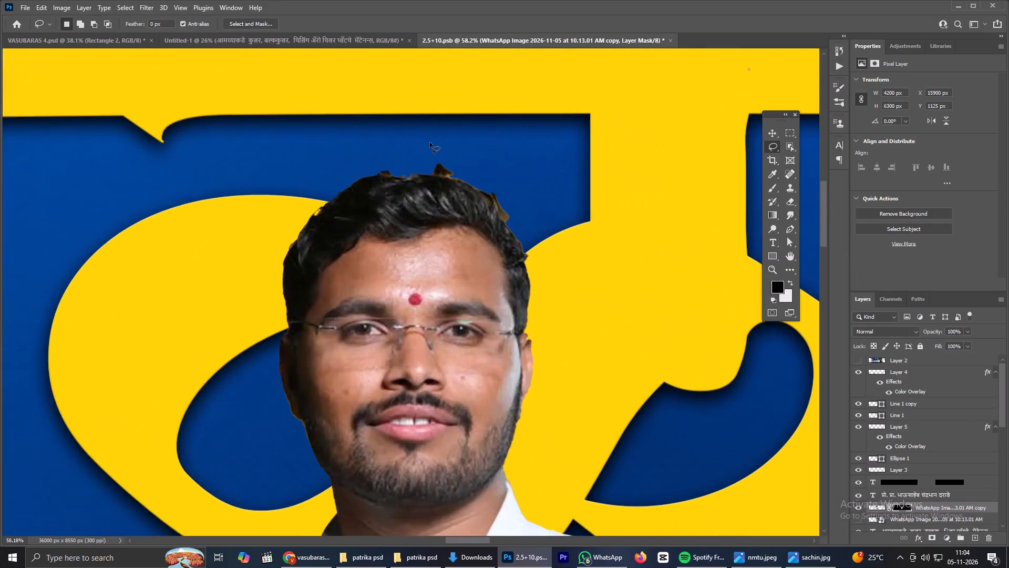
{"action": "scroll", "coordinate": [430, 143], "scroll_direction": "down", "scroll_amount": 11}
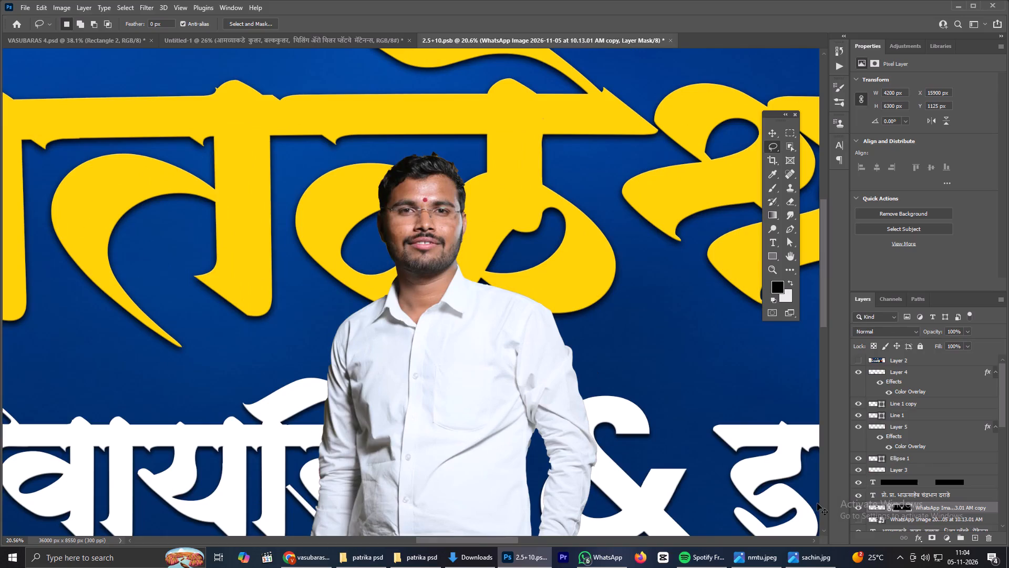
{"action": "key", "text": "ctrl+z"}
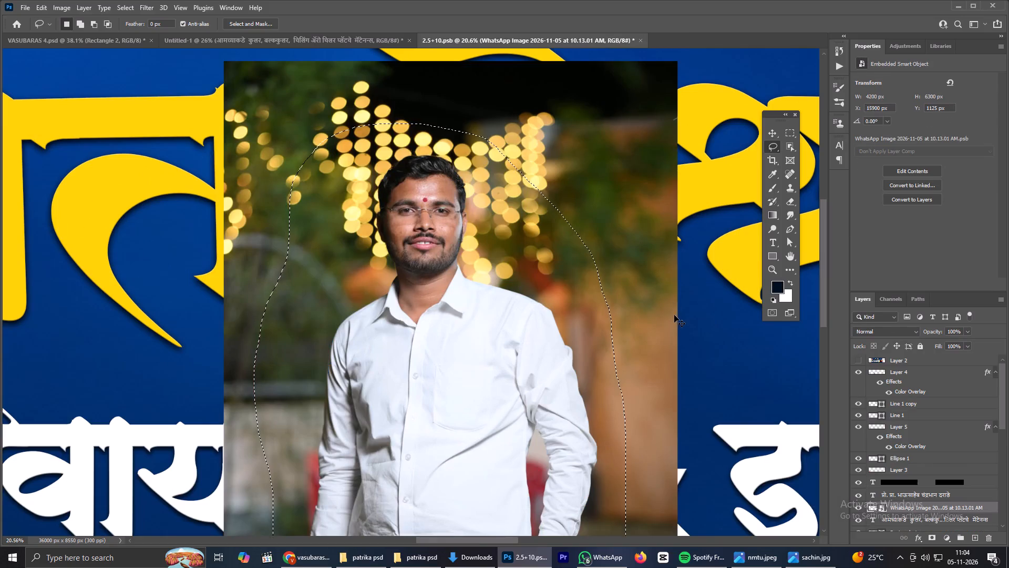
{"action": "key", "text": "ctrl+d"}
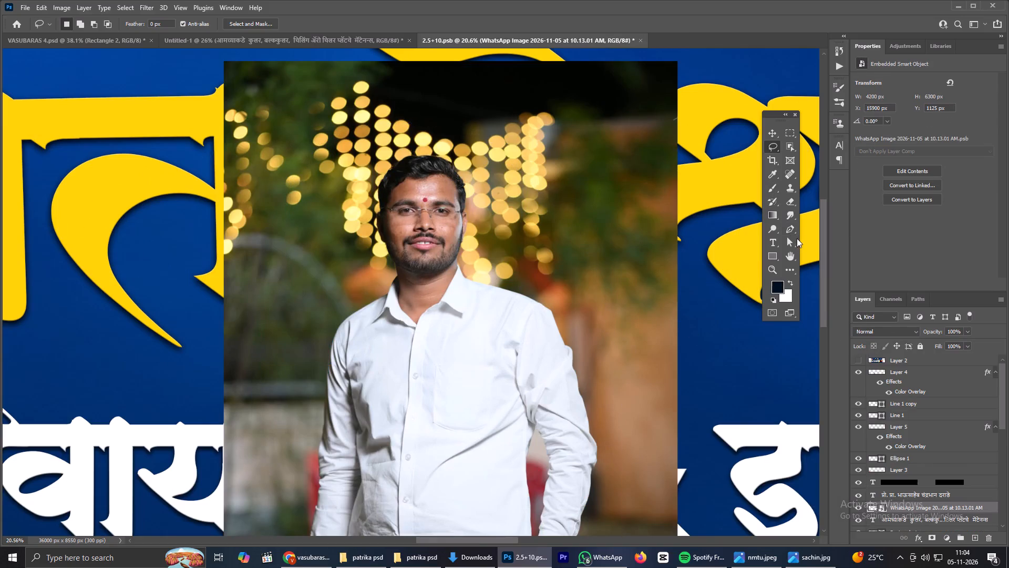
Start a Pen tool path on the portrait, tracing the outer sleeve edge of the watch-wearing arm from the forearm up to the elbow.
{"action": "left_click", "coordinate": [793, 232]}
{"action": "scroll", "coordinate": [407, 289], "scroll_direction": "up", "scroll_amount": 6}
{"action": "scroll", "coordinate": [366, 294], "scroll_direction": "down", "scroll_amount": 6}
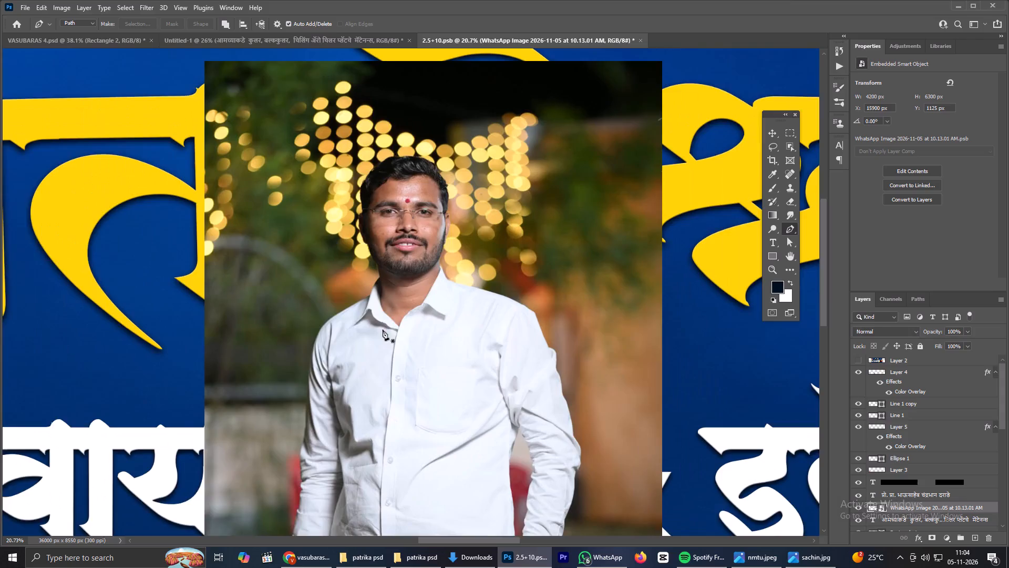
{"action": "scroll", "coordinate": [513, 409], "scroll_direction": "down", "scroll_amount": 3}
{"action": "scroll", "coordinate": [571, 485], "scroll_direction": "up", "scroll_amount": 8}
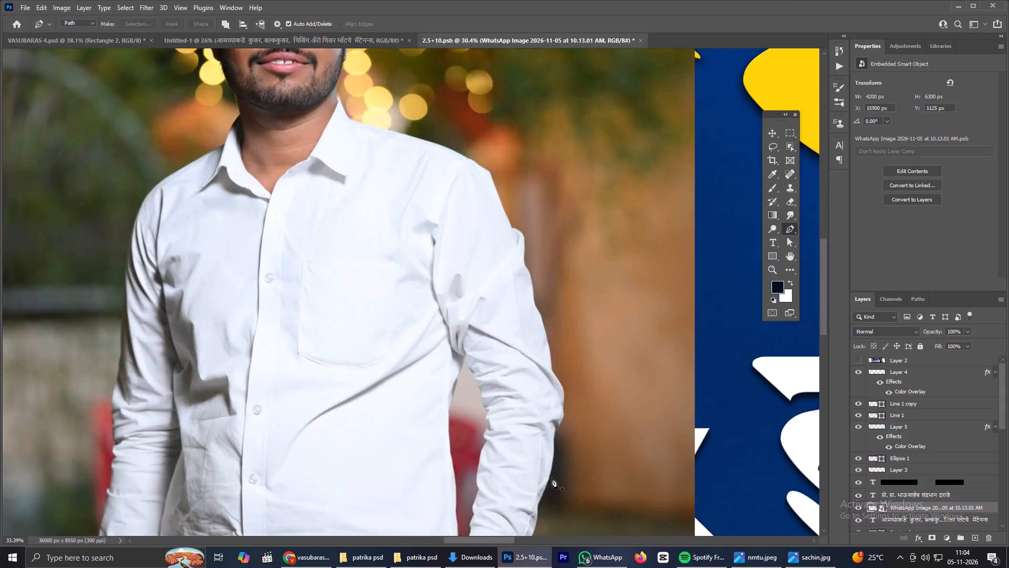
{"action": "left_click", "coordinate": [549, 480]}
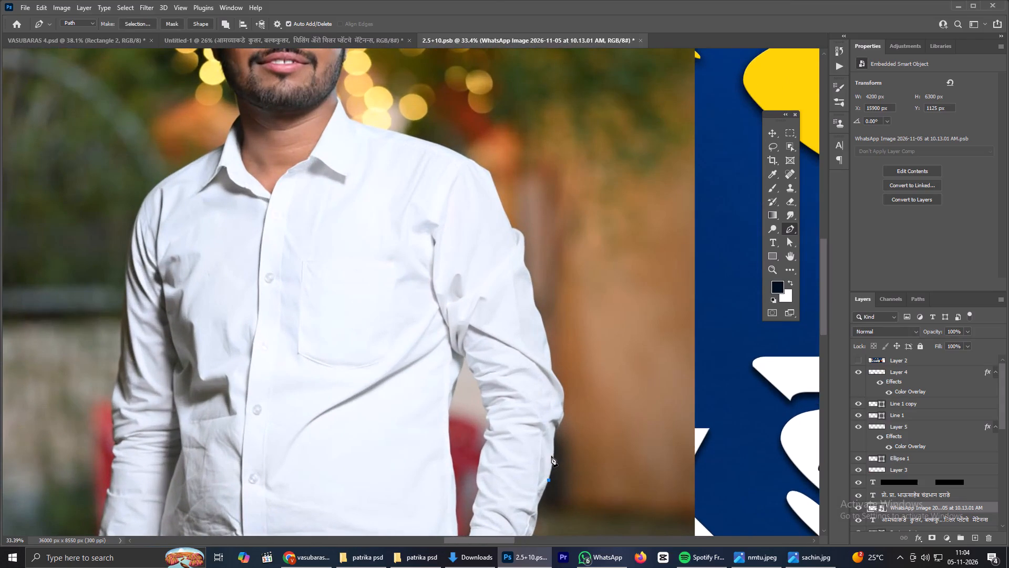
{"action": "left_click", "coordinate": [554, 456]}
{"action": "left_click", "coordinate": [554, 442]}
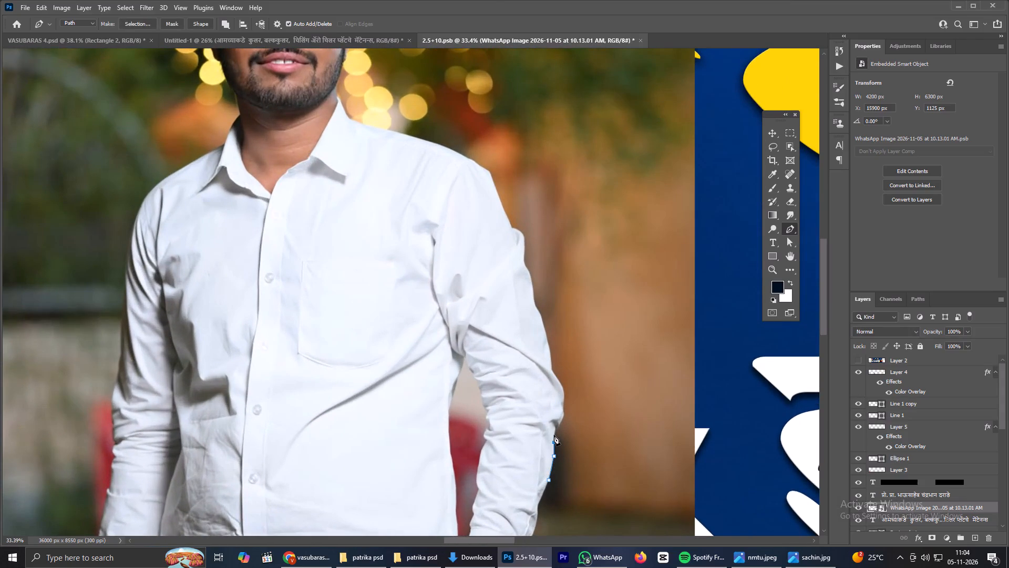
{"action": "left_click", "coordinate": [554, 435]}
{"action": "left_click", "coordinate": [557, 428]}
{"action": "left_click", "coordinate": [561, 422]}
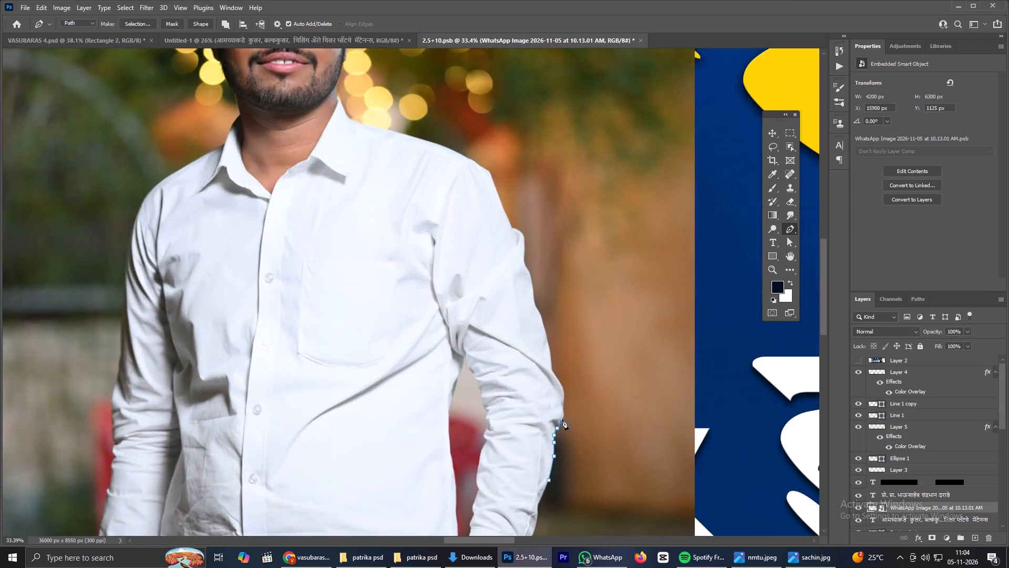
{"action": "left_click", "coordinate": [562, 417]}
{"action": "left_click", "coordinate": [563, 409]}
{"action": "left_click", "coordinate": [564, 400]}
Continue the pen path closely around the elbow and up the outer edge of the upper sleeve, undoing the misplaced last anchor point.
{"action": "scroll", "coordinate": [558, 382], "scroll_direction": "up", "scroll_amount": 13}
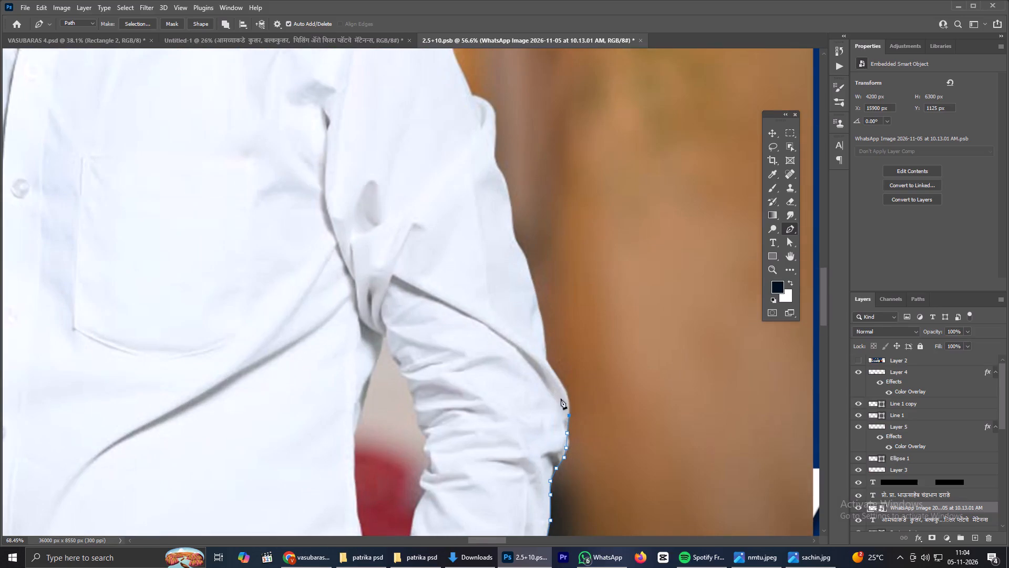
{"action": "left_click", "coordinate": [575, 411]}
{"action": "left_click", "coordinate": [562, 382]}
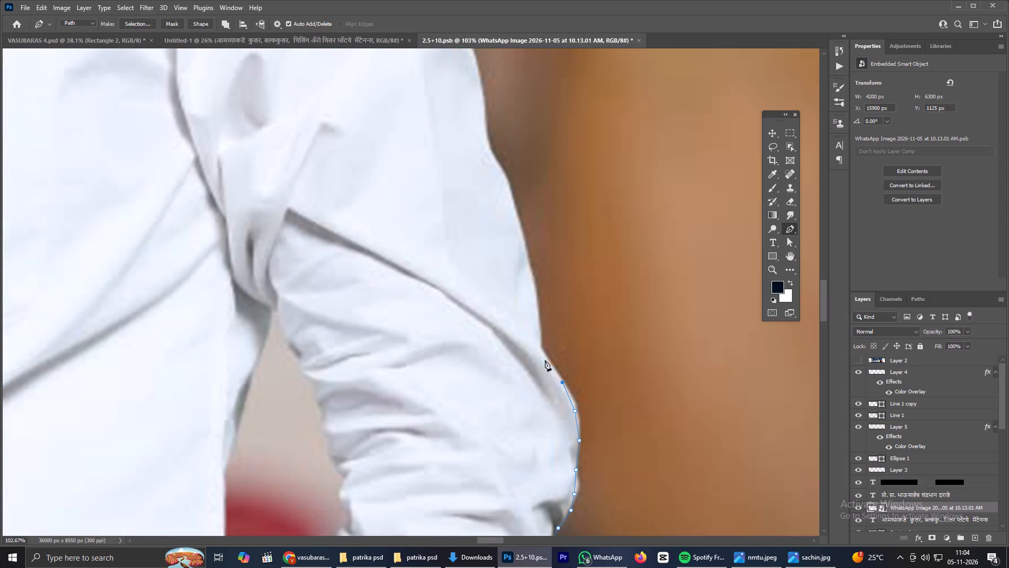
{"action": "left_click", "coordinate": [545, 360]}
{"action": "left_click", "coordinate": [540, 343]}
{"action": "left_click", "coordinate": [533, 285]}
{"action": "left_click", "coordinate": [523, 238]}
{"action": "left_click", "coordinate": [511, 202]}
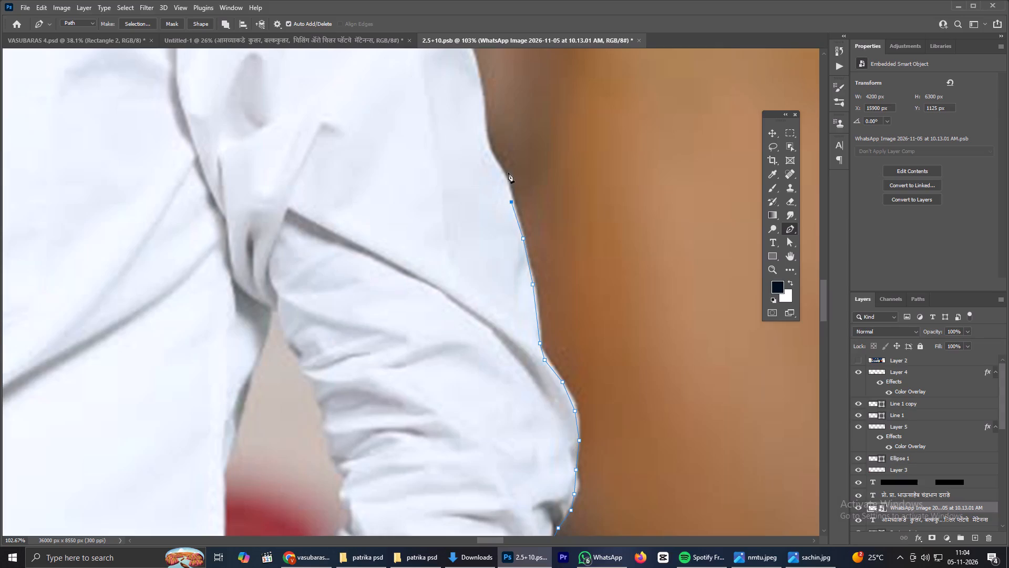
{"action": "left_click", "coordinate": [497, 167]}
{"action": "left_click", "coordinate": [490, 151]}
{"action": "left_click", "coordinate": [482, 127]}
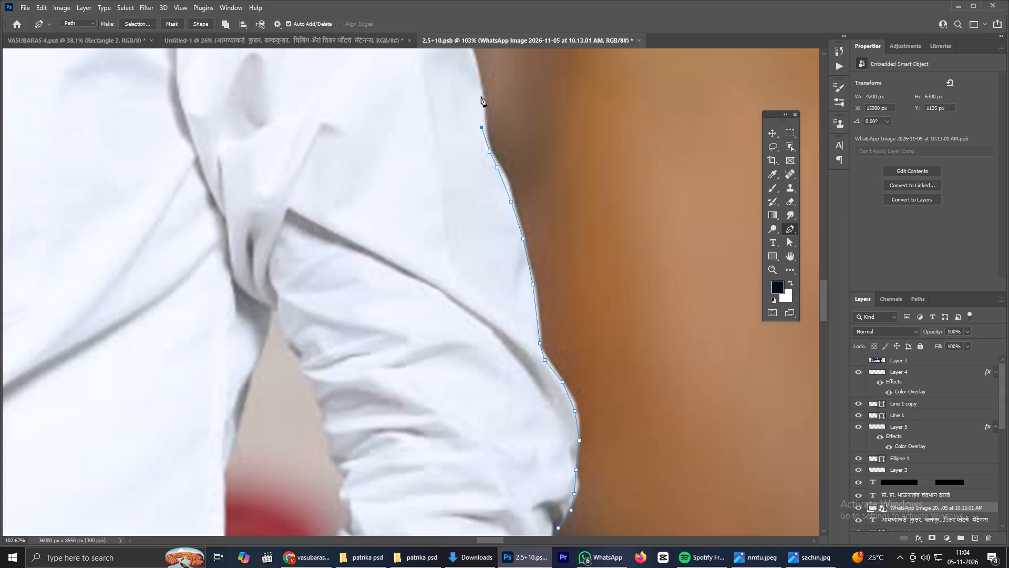
{"action": "left_click", "coordinate": [482, 97]}
{"action": "left_click", "coordinate": [472, 78]}
{"action": "key", "text": "space"}
{"action": "key", "text": "space"}
{"action": "left_click_drag", "start_coordinate": [478, 93], "coordinate": [469, 270]}
{"action": "key", "text": "ctrl+z"}
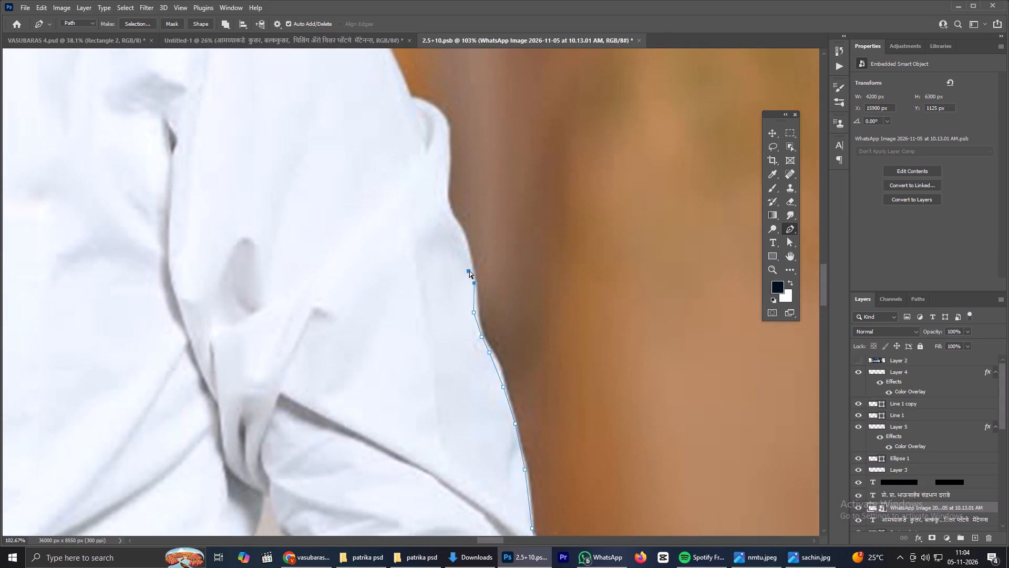
Continue the pen path up the outer upper-sleeve edge and around the bulging sleeve fold, undoing the misplaced anchor points.
{"action": "left_click", "coordinate": [468, 246]}
{"action": "left_click", "coordinate": [458, 222]}
{"action": "left_click", "coordinate": [447, 207]}
{"action": "left_click_drag", "start_coordinate": [446, 186], "coordinate": [446, 180]}
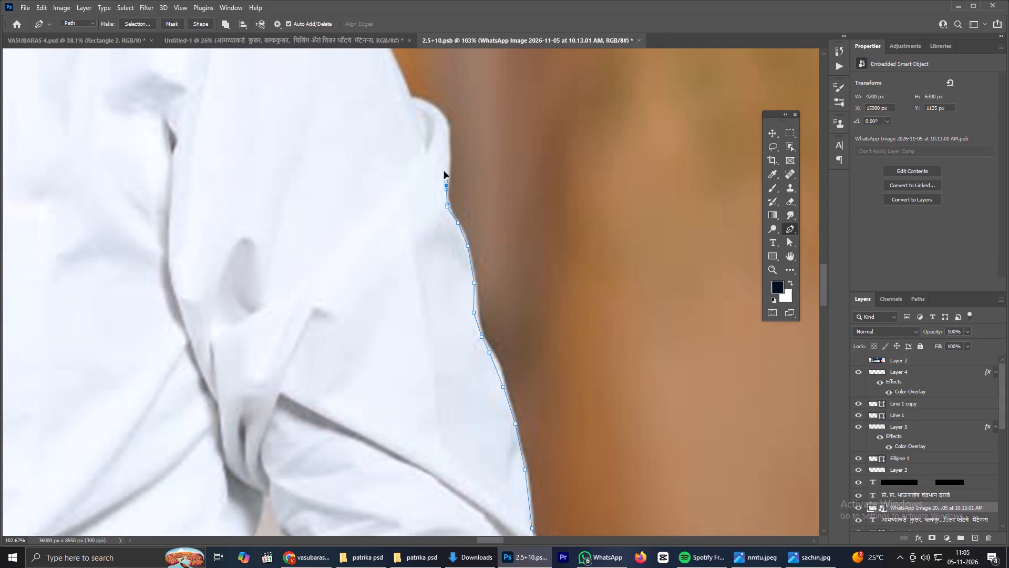
{"action": "left_click", "coordinate": [442, 159]}
{"action": "key", "text": "ctrl+z"}
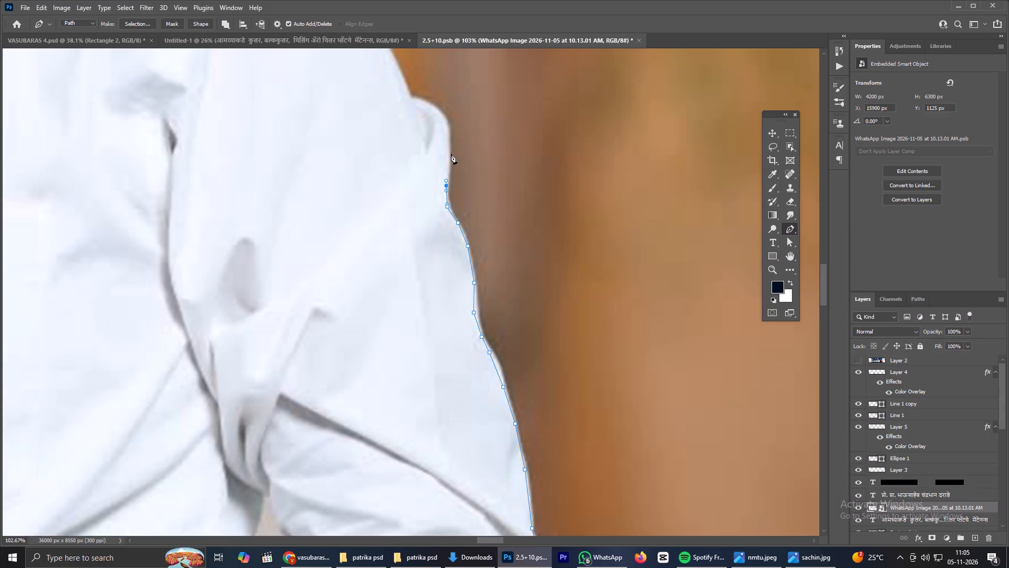
{"action": "left_click", "coordinate": [447, 151]}
{"action": "left_click", "coordinate": [443, 125]}
{"action": "left_click", "coordinate": [434, 112]}
{"action": "left_click", "coordinate": [424, 103]}
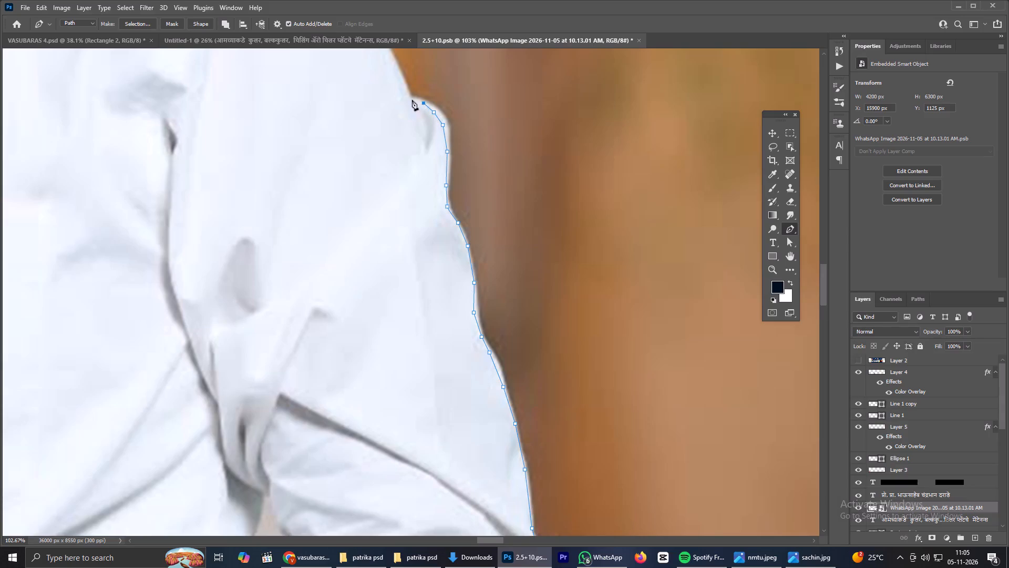
{"action": "left_click", "coordinate": [412, 100]}
{"action": "left_click", "coordinate": [392, 86]}
{"action": "key", "text": "ctrl+z"}
Extend the pen path from the sleeve fold up the straight outer sleeve edge to the corner of the shoulder.
{"action": "key", "text": "ctrl+space"}
{"action": "key", "text": "ctrl+space"}
{"action": "key", "text": "ctrl+space"}
{"action": "key", "text": "ctrl+space"}
{"action": "key", "text": "ctrl+space"}
{"action": "key", "text": "ctrl+space"}
{"action": "left_click_drag", "start_coordinate": [414, 115], "coordinate": [433, 305]}
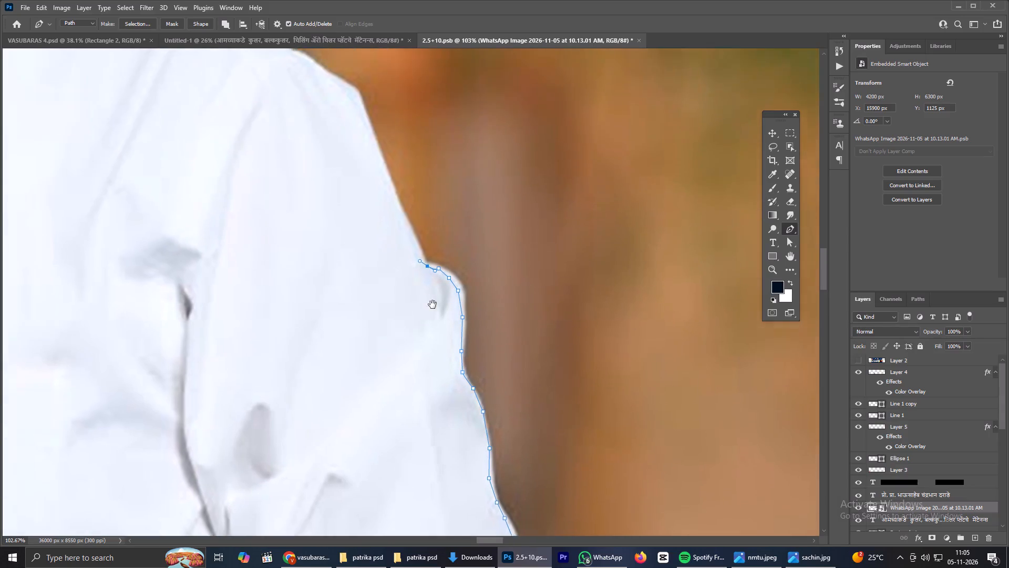
{"action": "left_click_drag", "start_coordinate": [433, 305], "coordinate": [434, 309]}
{"action": "left_click", "coordinate": [415, 259]}
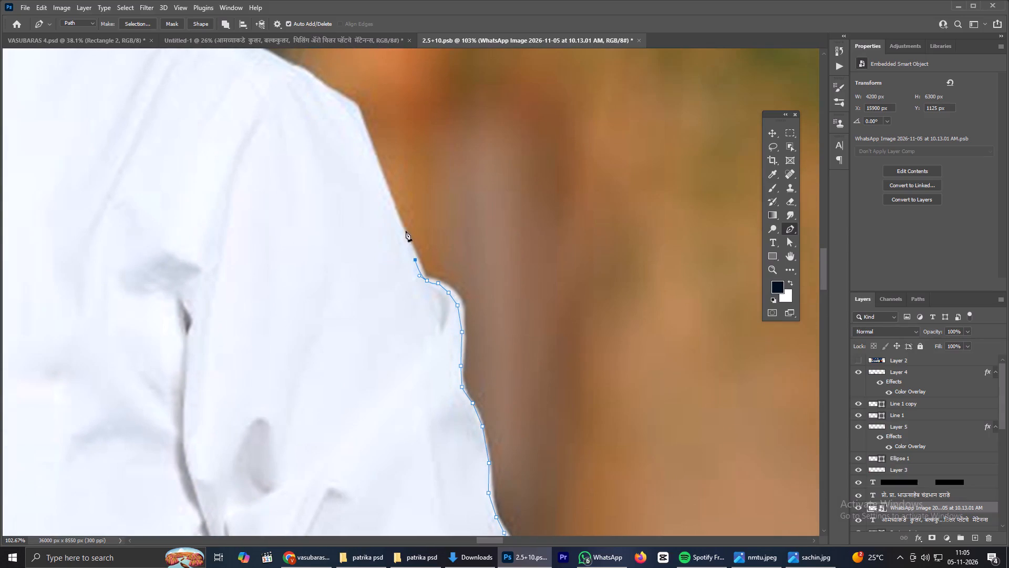
{"action": "left_click", "coordinate": [404, 228]}
{"action": "left_click", "coordinate": [393, 210]}
{"action": "left_click_drag", "start_coordinate": [384, 188], "coordinate": [382, 181]}
{"action": "left_click", "coordinate": [374, 156]}
{"action": "left_click_drag", "start_coordinate": [368, 138], "coordinate": [367, 133]}
{"action": "left_click", "coordinate": [360, 119]}
{"action": "left_click", "coordinate": [353, 109]}
Trace the pen path from the shoulder corner along the rounded outer half of the shoulder line.
{"action": "key", "text": "space"}
{"action": "key", "text": "space"}
{"action": "key", "text": "space"}
{"action": "key", "text": "space"}
{"action": "key", "text": "space"}
{"action": "key", "text": "space"}
{"action": "left_click_drag", "start_coordinate": [337, 113], "coordinate": [406, 302]}
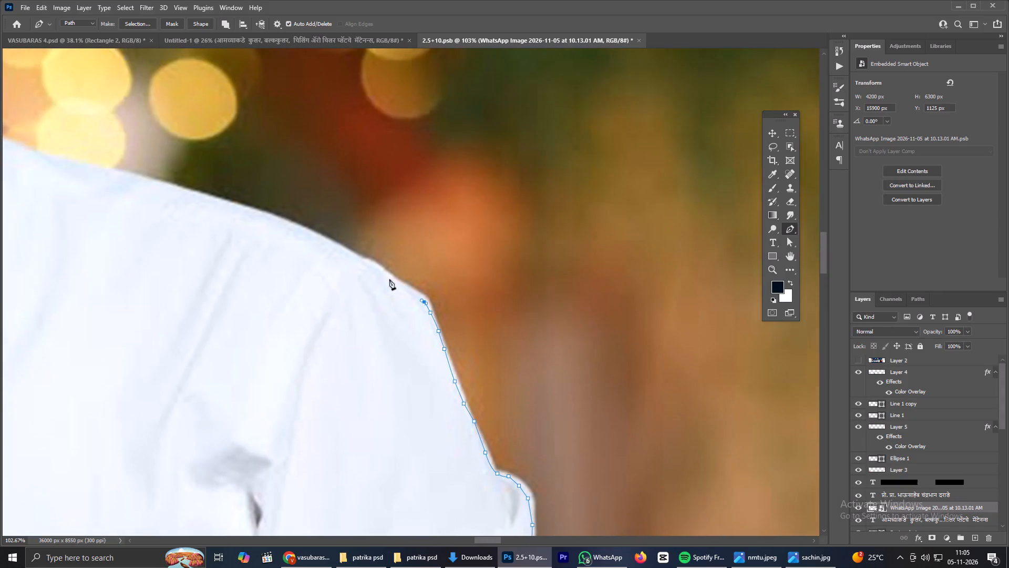
{"action": "left_click", "coordinate": [386, 274]}
{"action": "left_click", "coordinate": [365, 260]}
{"action": "left_click", "coordinate": [344, 248]}
{"action": "left_click", "coordinate": [315, 237]}
{"action": "left_click", "coordinate": [283, 221]}
{"action": "left_click", "coordinate": [257, 213]}
{"action": "left_click", "coordinate": [219, 202]}
{"action": "left_click", "coordinate": [176, 190]}
Continue the pen path along the inner half of the shoulder line to just before the base of the shirt collar.
{"action": "key", "text": "space"}
{"action": "key", "text": "space"}
{"action": "key", "text": "space"}
{"action": "key", "text": "space"}
{"action": "key", "text": "space"}
{"action": "key", "text": "space"}
{"action": "key", "text": "space"}
{"action": "key", "text": "space"}
{"action": "left_click_drag", "start_coordinate": [182, 207], "coordinate": [446, 289]}
{"action": "left_click", "coordinate": [410, 262]}
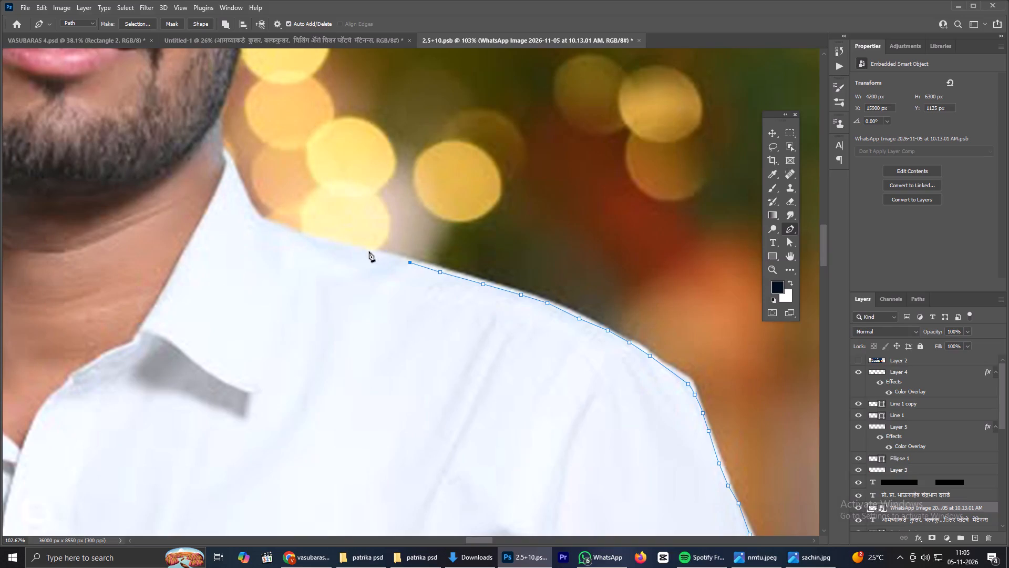
{"action": "left_click", "coordinate": [369, 251]}
{"action": "left_click", "coordinate": [330, 244]}
{"action": "left_click", "coordinate": [302, 235]}
{"action": "left_click", "coordinate": [276, 227]}
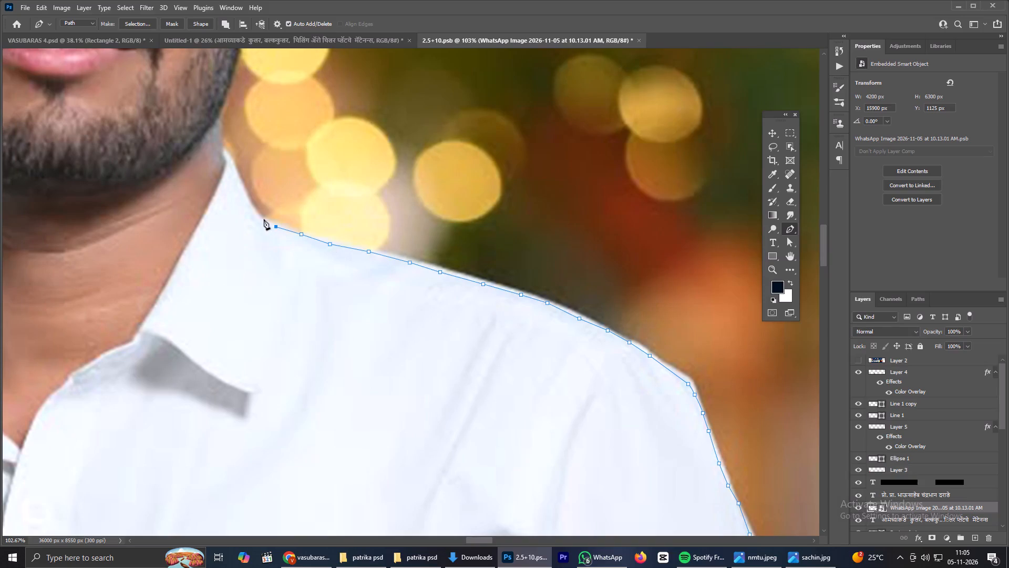
Trace the pen path up the outer edge of the collar and the visible neck to the beard.
{"action": "left_click", "coordinate": [261, 217]}
{"action": "left_click", "coordinate": [246, 194]}
{"action": "left_click", "coordinate": [229, 161]}
{"action": "left_click", "coordinate": [220, 135]}
{"action": "left_click", "coordinate": [217, 120]}
Extend the pen path up the bearded jaw edge from the neck to just below the earlobe.
{"action": "key", "text": "space"}
{"action": "key", "text": "space"}
{"action": "key", "text": "space"}
{"action": "key", "text": "space"}
{"action": "key", "text": "space"}
{"action": "key", "text": "space"}
{"action": "key", "text": "space"}
{"action": "key", "text": "space"}
{"action": "key", "text": "space"}
{"action": "key", "text": "space"}
{"action": "key", "text": "space"}
{"action": "left_click_drag", "start_coordinate": [217, 121], "coordinate": [245, 332]}
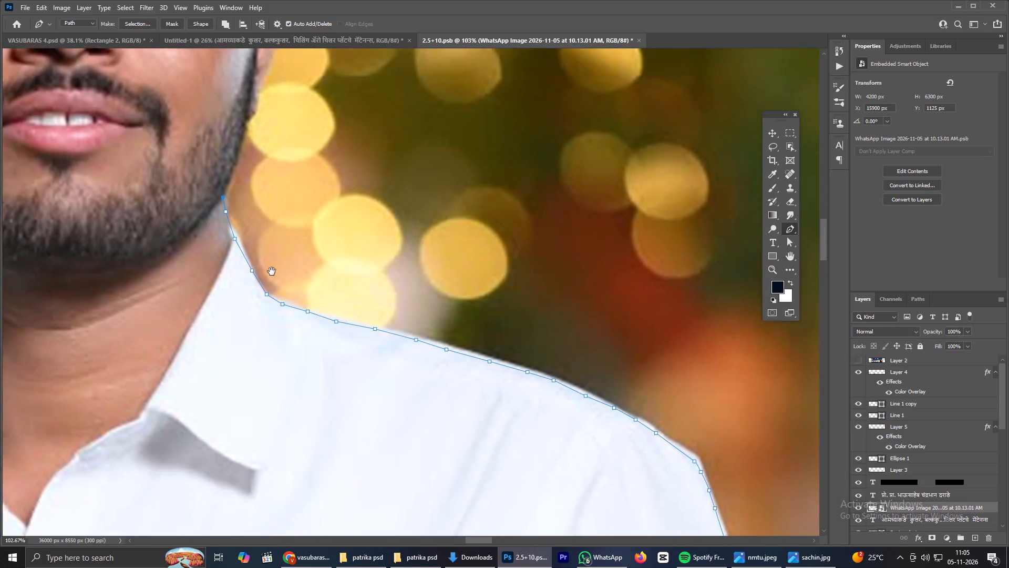
{"action": "key", "text": "space"}
{"action": "key", "text": "space"}
{"action": "key", "text": "space"}
{"action": "key", "text": "space"}
{"action": "key", "text": "space"}
{"action": "key", "text": "space"}
{"action": "key", "text": "space"}
{"action": "key", "text": "space"}
{"action": "key", "text": "space"}
{"action": "key", "text": "space"}
{"action": "key", "text": "space"}
{"action": "left_click_drag", "start_coordinate": [252, 207], "coordinate": [308, 447]}
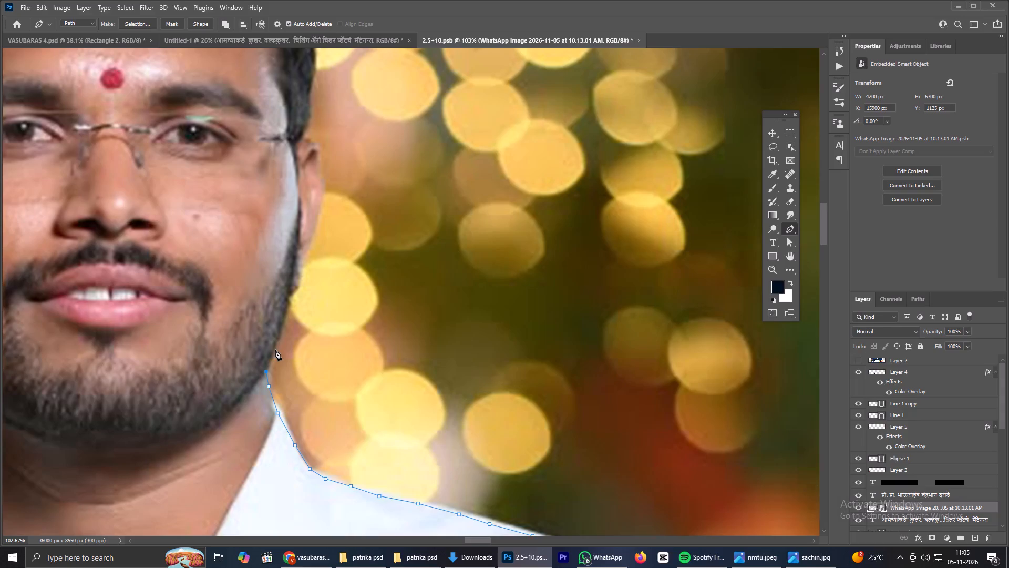
{"action": "left_click", "coordinate": [273, 349]}
{"action": "left_click", "coordinate": [280, 330]}
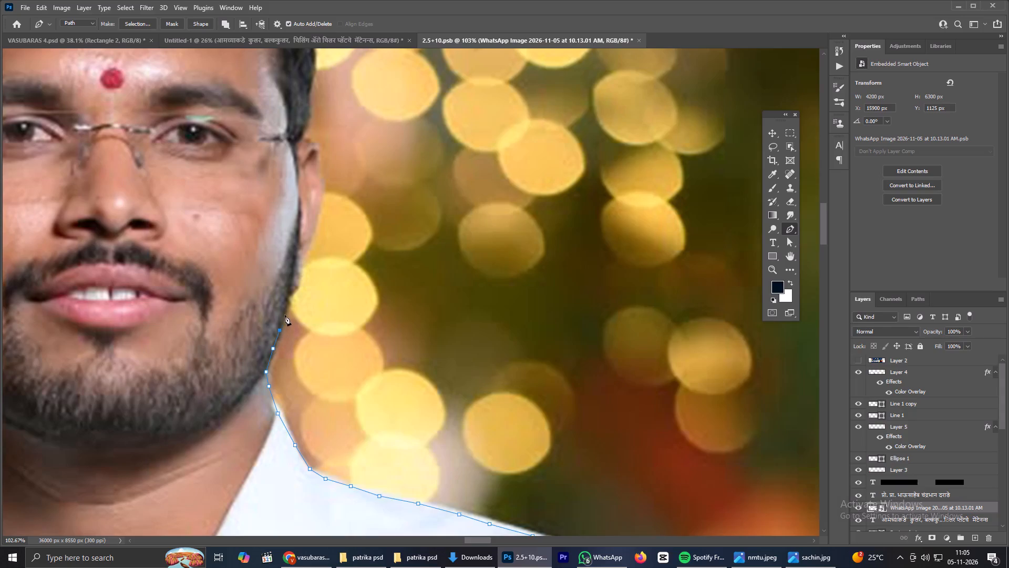
{"action": "left_click", "coordinate": [285, 315]}
{"action": "left_click", "coordinate": [292, 298]}
{"action": "left_click", "coordinate": [294, 291]}
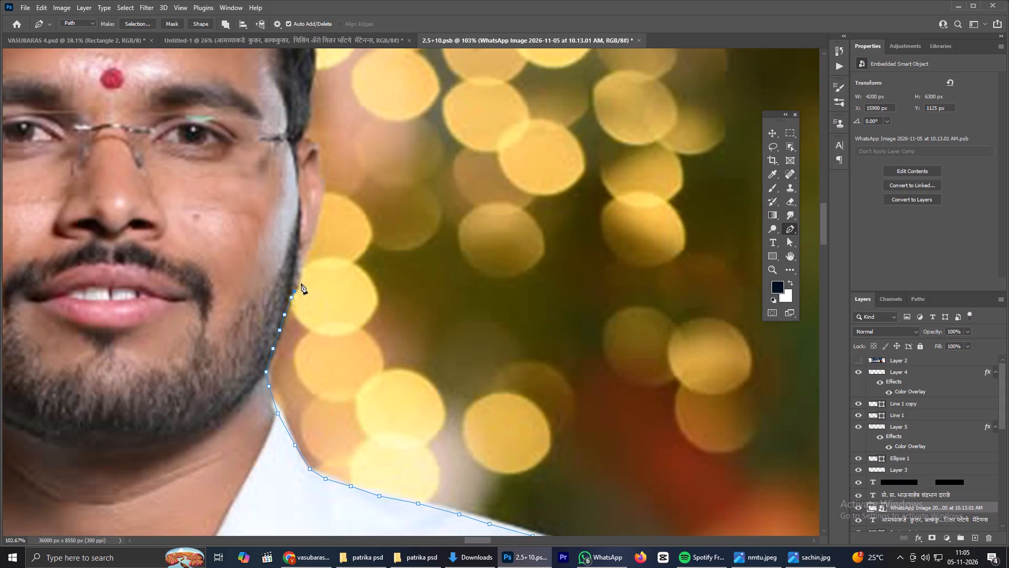
{"action": "left_click", "coordinate": [301, 283]}
{"action": "left_click", "coordinate": [303, 269]}
{"action": "left_click", "coordinate": [303, 257]}
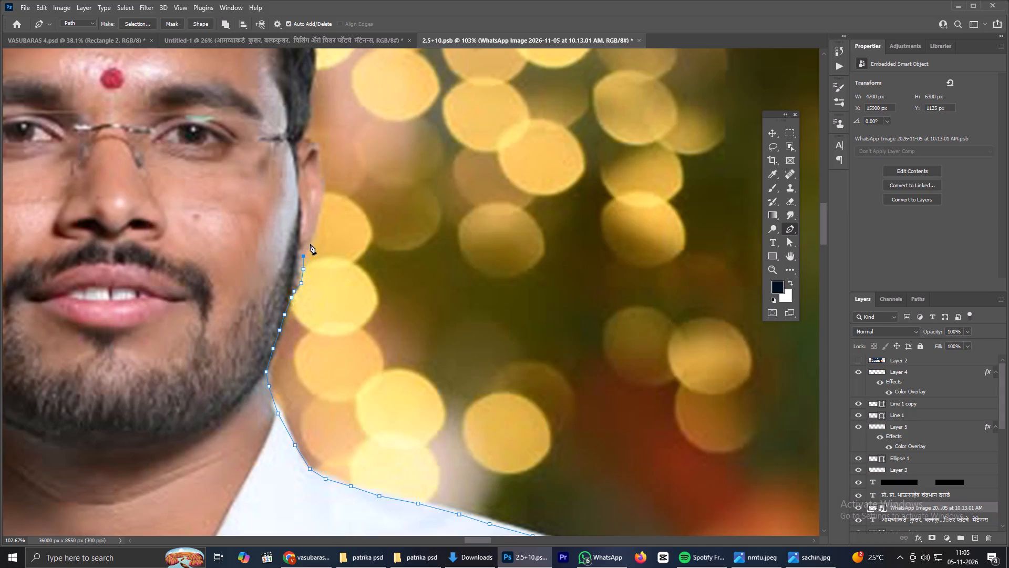
Trace the pen path closely around the outer edge of the ear, from the lobe to where its top meets the hair.
{"action": "left_click", "coordinate": [310, 244]}
{"action": "left_click", "coordinate": [314, 232]}
{"action": "left_click", "coordinate": [316, 225]}
{"action": "left_click", "coordinate": [318, 218]}
{"action": "left_click", "coordinate": [320, 208]}
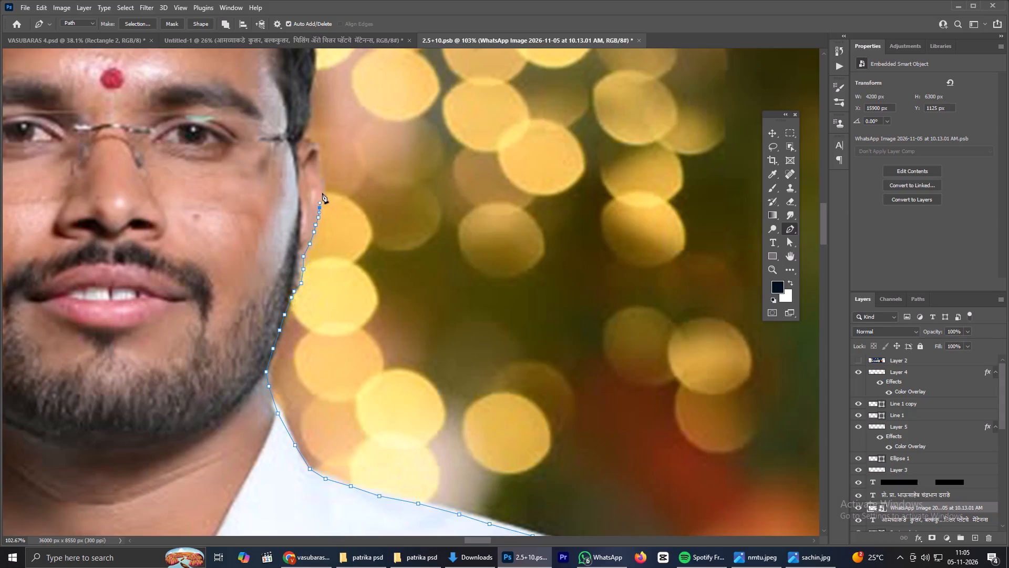
{"action": "left_click", "coordinate": [322, 192]}
{"action": "left_click", "coordinate": [324, 178]}
{"action": "left_click", "coordinate": [321, 158]}
{"action": "left_click", "coordinate": [319, 150]}
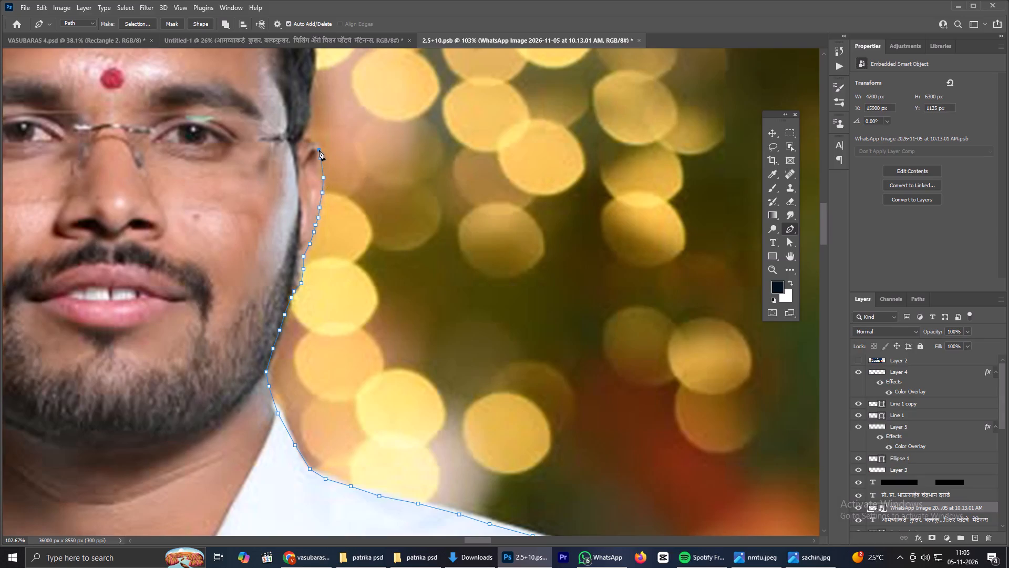
{"action": "left_click", "coordinate": [314, 145]}
{"action": "left_click", "coordinate": [303, 139]}
Continue the pen path up the side hair from the top of the ear to the protruding tuft, re-placing one misplaced anchor point.
{"action": "key", "text": "space"}
{"action": "key", "text": "space"}
{"action": "key", "text": "space"}
{"action": "key", "text": "space"}
{"action": "key", "text": "space"}
{"action": "key", "text": "space"}
{"action": "key", "text": "space"}
{"action": "key", "text": "space"}
{"action": "key", "text": "space"}
{"action": "left_click_drag", "start_coordinate": [284, 137], "coordinate": [273, 327]}
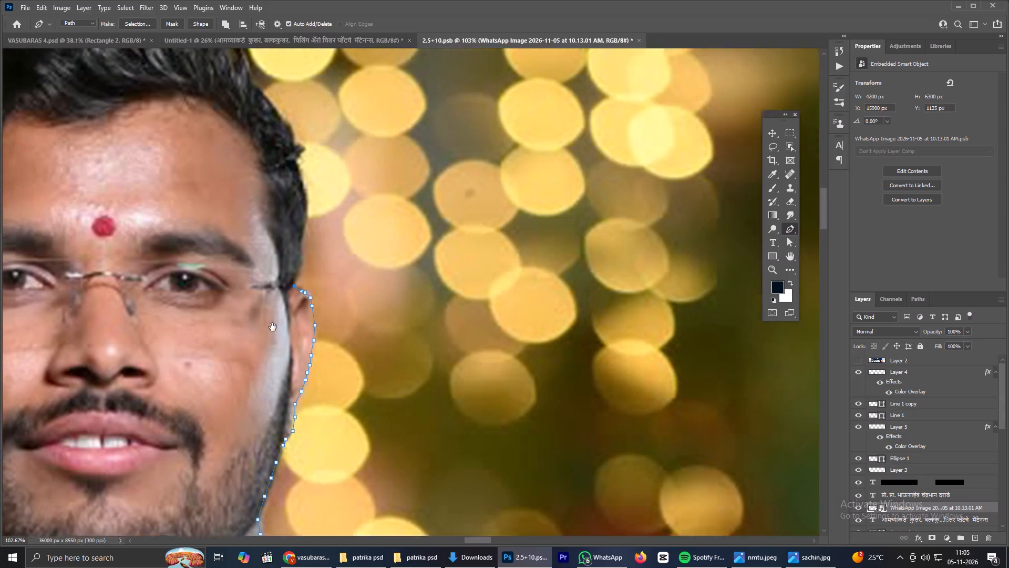
{"action": "left_click_drag", "start_coordinate": [273, 327], "coordinate": [272, 332]}
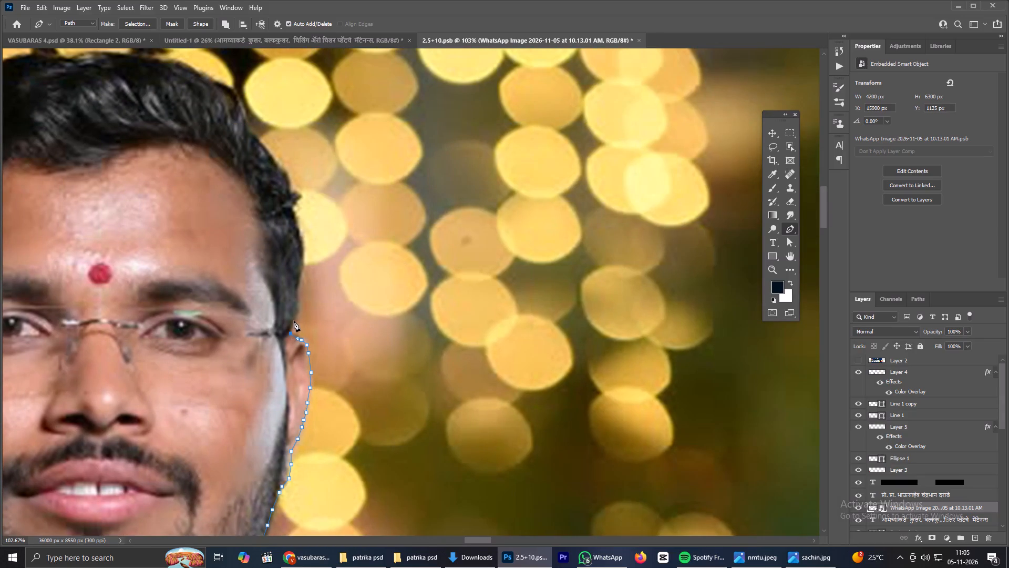
{"action": "left_click", "coordinate": [294, 321]}
{"action": "left_click", "coordinate": [298, 309]}
{"action": "left_click", "coordinate": [298, 297]}
{"action": "left_click", "coordinate": [301, 286]}
{"action": "key", "text": "ctrl+z"}
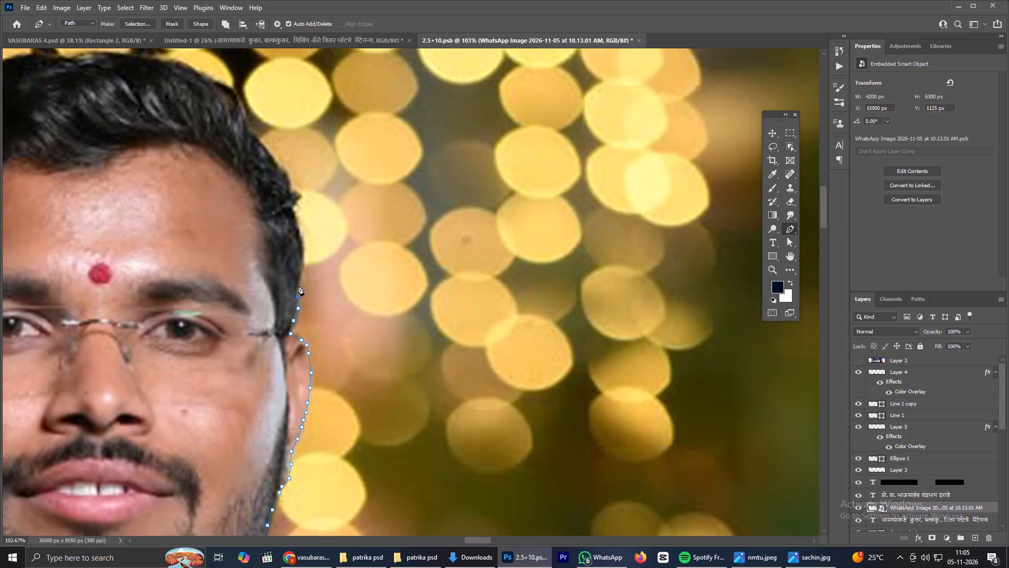
{"action": "left_click", "coordinate": [298, 282]}
{"action": "left_click", "coordinate": [302, 272]}
{"action": "left_click", "coordinate": [302, 256]}
{"action": "left_click_drag", "start_coordinate": [299, 239], "coordinate": [298, 234]}
{"action": "left_click", "coordinate": [296, 217]}
{"action": "left_click", "coordinate": [292, 198]}
Trace the pen path along the curved hair edge from the protruding tuft up toward the top of the head.
{"action": "left_click", "coordinate": [284, 172]}
{"action": "left_click", "coordinate": [271, 159]}
{"action": "left_click", "coordinate": [263, 148]}
{"action": "left_click", "coordinate": [253, 136]}
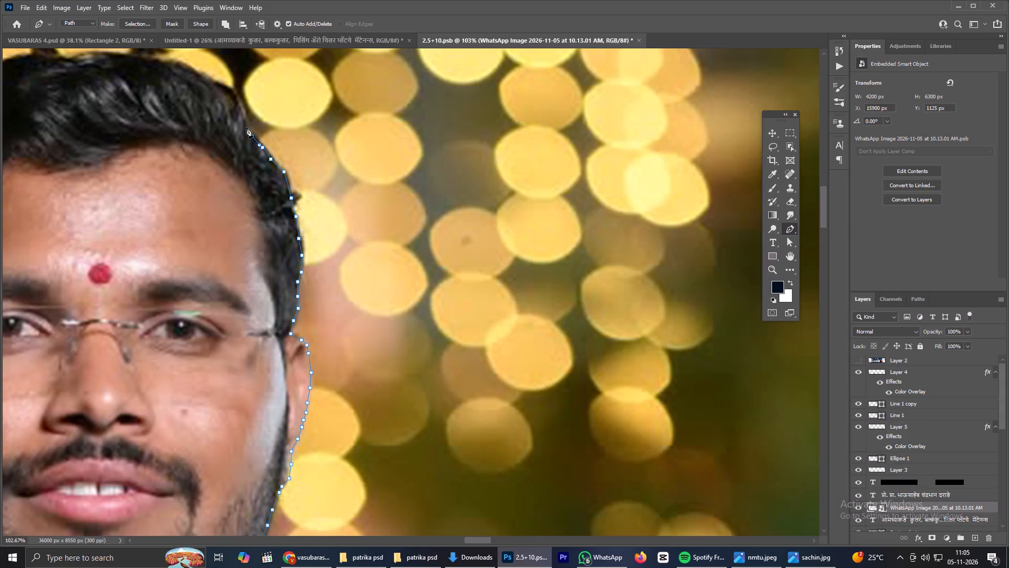
{"action": "left_click", "coordinate": [244, 122]}
{"action": "left_click", "coordinate": [234, 93]}
{"action": "left_click", "coordinate": [213, 78]}
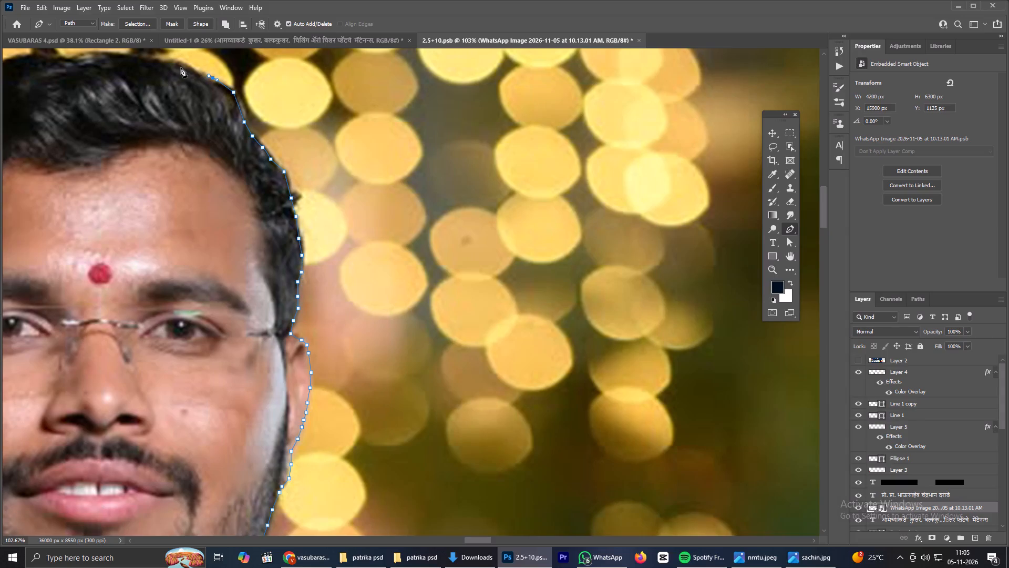
{"action": "left_click", "coordinate": [181, 67]}
Trace the pen path across the top of the hair, over the crown to where the hairline begins sloping down on the far side.
{"action": "key", "text": "space"}
{"action": "key", "text": "space"}
{"action": "key", "text": "space"}
{"action": "key", "text": "space"}
{"action": "key", "text": "space"}
{"action": "key", "text": "space"}
{"action": "key", "text": "space"}
{"action": "left_click_drag", "start_coordinate": [186, 77], "coordinate": [321, 264]}
{"action": "left_click", "coordinate": [304, 248]}
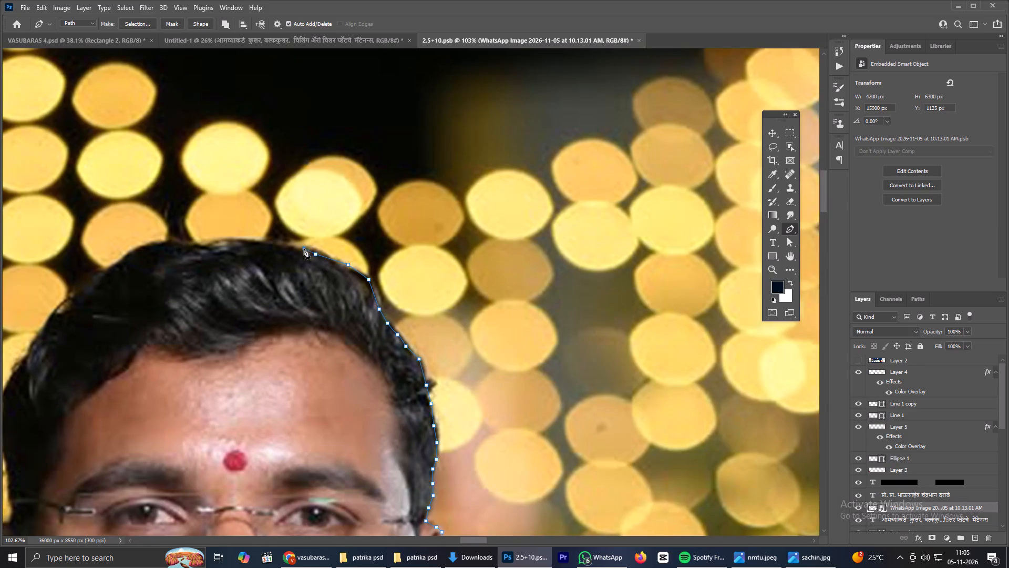
{"action": "left_click", "coordinate": [273, 245]}
{"action": "left_click", "coordinate": [246, 240]}
{"action": "left_click", "coordinate": [218, 240]}
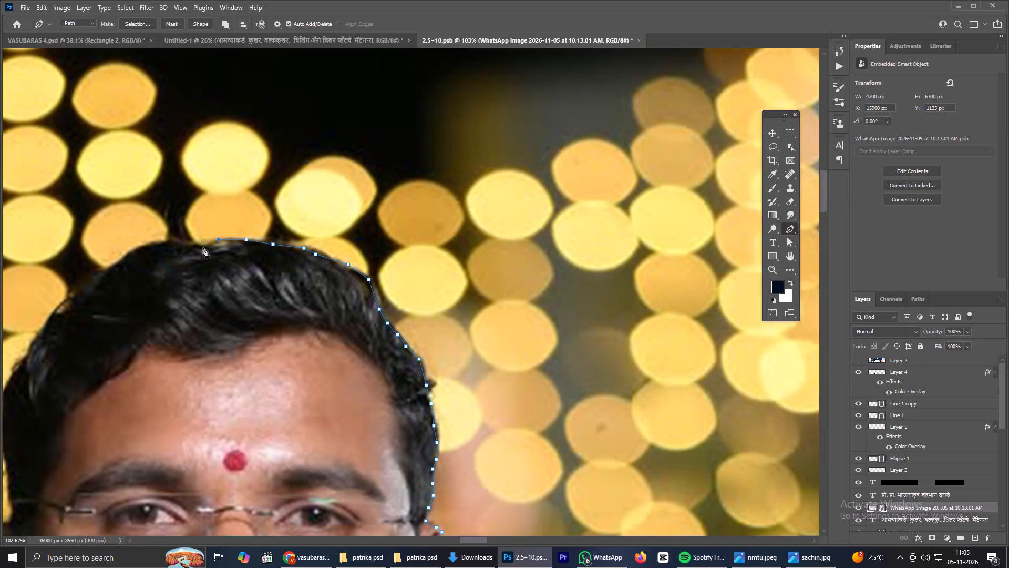
{"action": "left_click", "coordinate": [203, 247]}
{"action": "left_click", "coordinate": [181, 239]}
{"action": "left_click", "coordinate": [170, 241]}
{"action": "left_click", "coordinate": [129, 252]}
{"action": "left_click", "coordinate": [112, 266]}
Continue the pen path down the far side of the hair from the crown to just above the temple.
{"action": "key", "text": "space"}
{"action": "key", "text": "space"}
{"action": "key", "text": "space"}
{"action": "key", "text": "space"}
{"action": "key", "text": "space"}
{"action": "left_click_drag", "start_coordinate": [122, 277], "coordinate": [190, 277]}
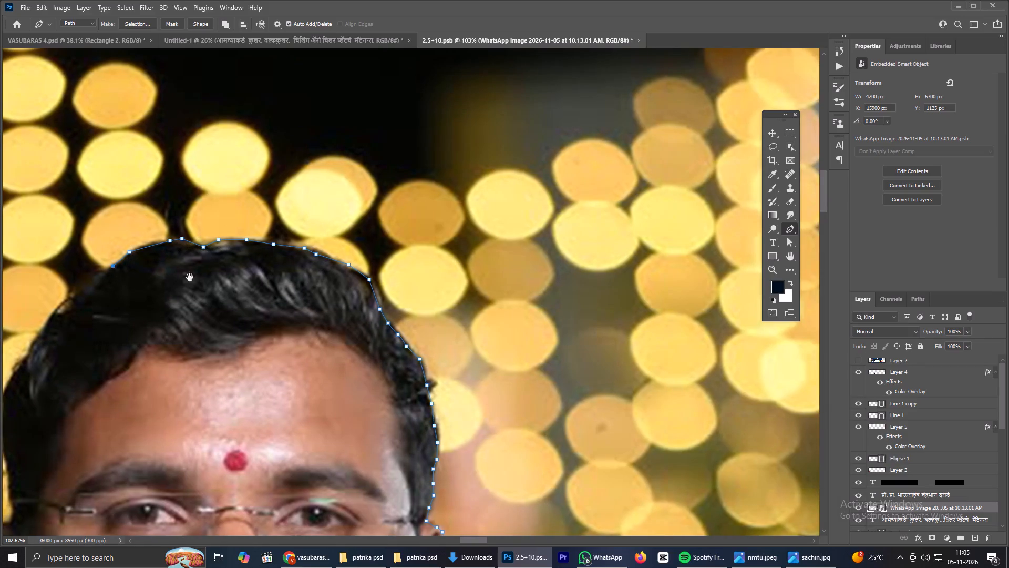
{"action": "left_click_drag", "start_coordinate": [190, 277], "coordinate": [374, 263]}
{"action": "left_click", "coordinate": [368, 267]}
{"action": "left_click", "coordinate": [348, 276]}
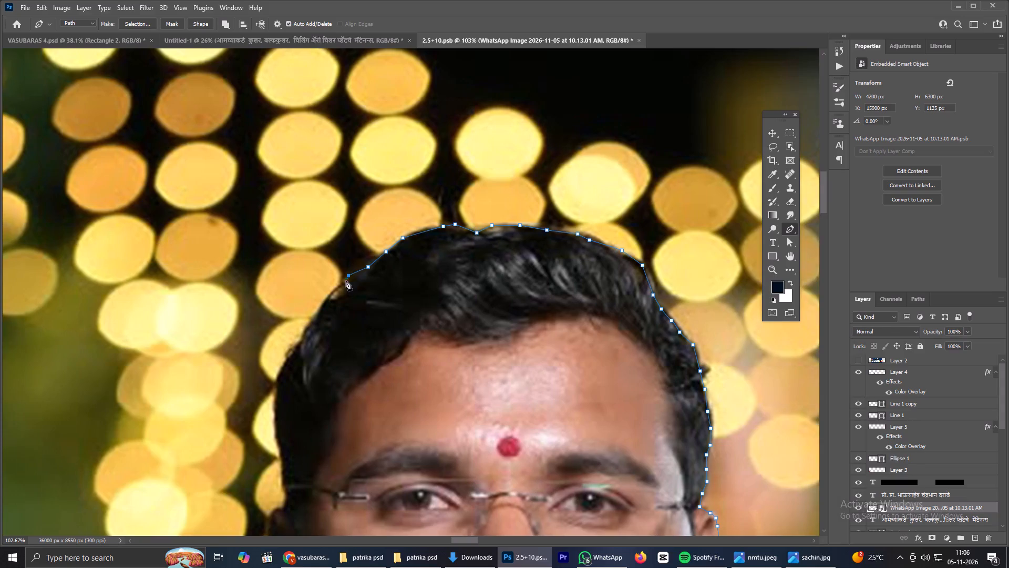
{"action": "left_click", "coordinate": [337, 287]}
{"action": "left_click", "coordinate": [320, 304]}
{"action": "left_click", "coordinate": [303, 329]}
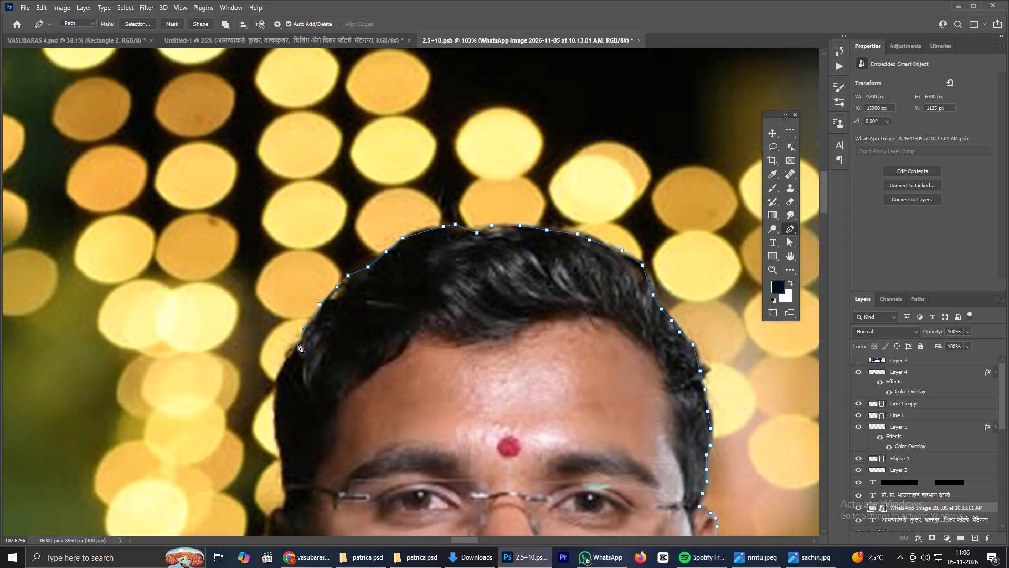
{"action": "left_click", "coordinate": [298, 343]}
{"action": "left_click", "coordinate": [285, 364]}
{"action": "left_click", "coordinate": [277, 390]}
{"action": "left_click", "coordinate": [275, 440]}
Extend the pen path closely down the sideburn hair past the glasses arm to the second ear, re-placing two misplaced anchor points.
{"action": "key", "text": "space"}
{"action": "key", "text": "space"}
{"action": "key", "text": "space"}
{"action": "key", "text": "space"}
{"action": "key", "text": "space"}
{"action": "key", "text": "space"}
{"action": "key", "text": "space"}
{"action": "left_click_drag", "start_coordinate": [280, 447], "coordinate": [408, 278]}
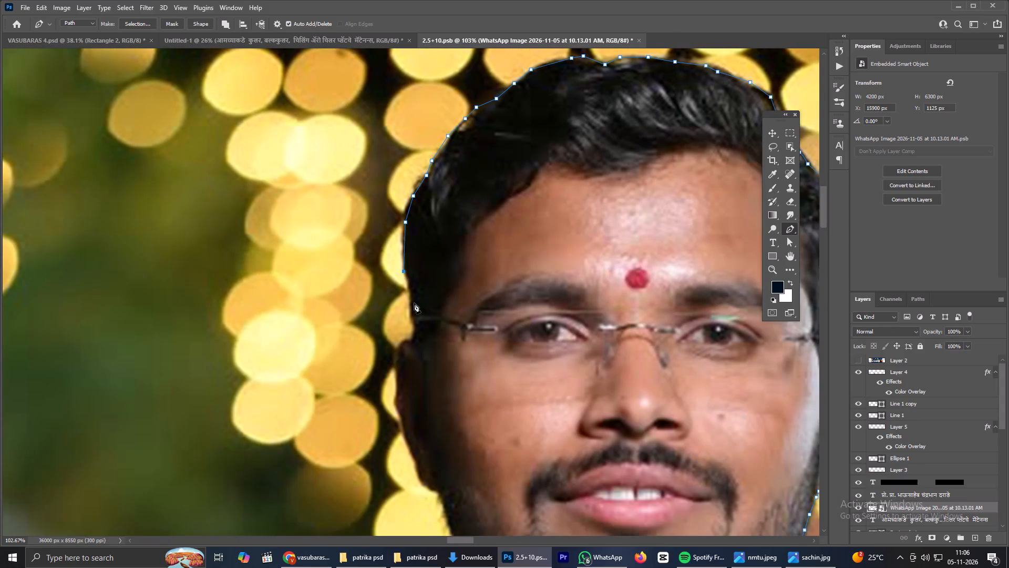
{"action": "left_click", "coordinate": [415, 303]}
{"action": "left_click", "coordinate": [410, 312]}
{"action": "key", "text": "ctrl+z"}
{"action": "key", "text": "ctrl+z"}
{"action": "left_click", "coordinate": [407, 280]}
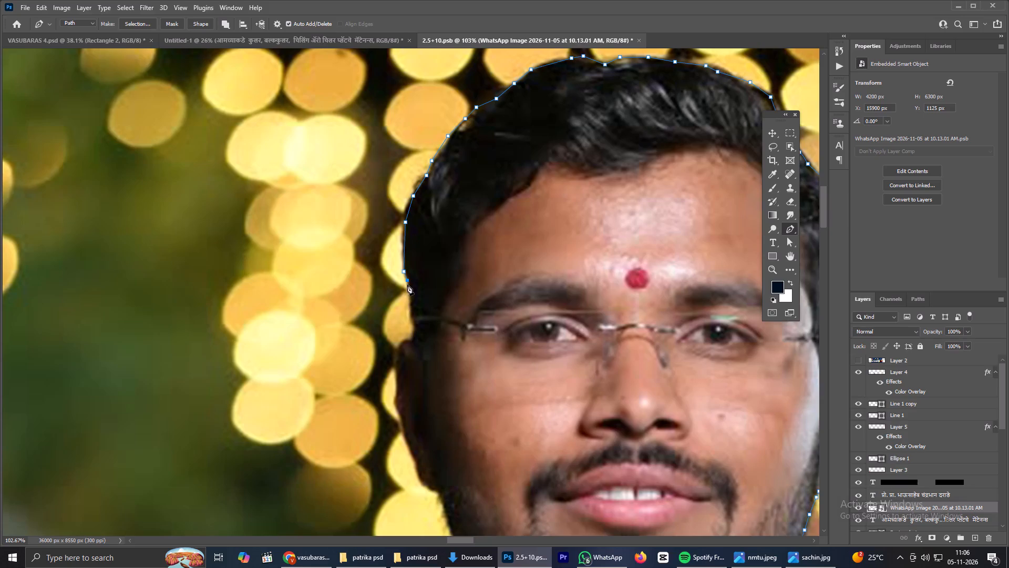
{"action": "left_click", "coordinate": [407, 287]}
{"action": "left_click", "coordinate": [408, 297]}
{"action": "left_click", "coordinate": [410, 310]}
{"action": "left_click", "coordinate": [411, 320]}
{"action": "left_click", "coordinate": [412, 328]}
{"action": "left_click", "coordinate": [410, 336]}
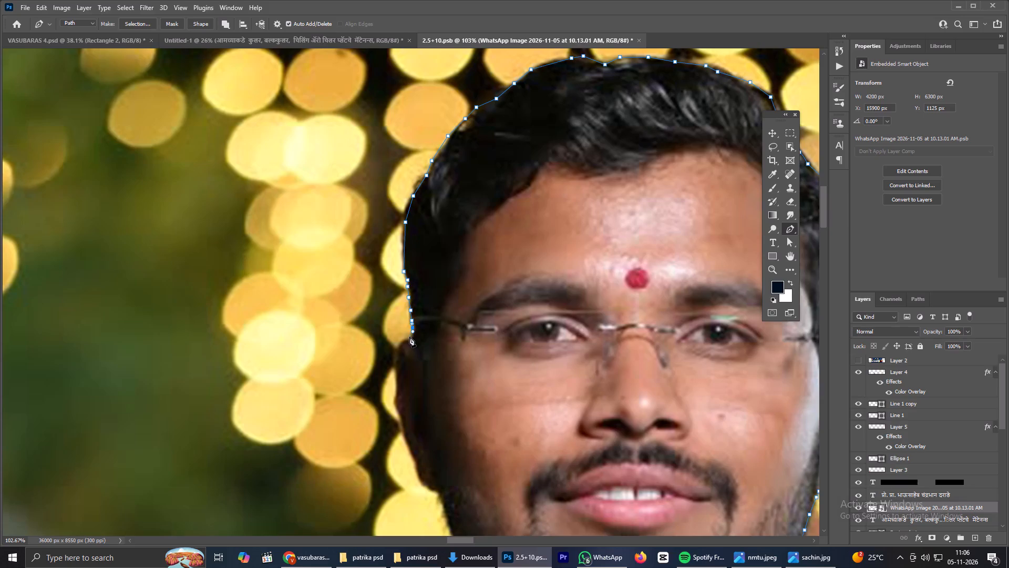
Trace the pen path around the outer edge of the second ear, from its top down past the lobe to the jaw.
{"action": "left_click", "coordinate": [406, 341]}
{"action": "left_click", "coordinate": [402, 343]}
{"action": "left_click", "coordinate": [395, 351]}
{"action": "left_click", "coordinate": [395, 364]}
{"action": "left_click", "coordinate": [395, 383]}
{"action": "left_click", "coordinate": [395, 392]}
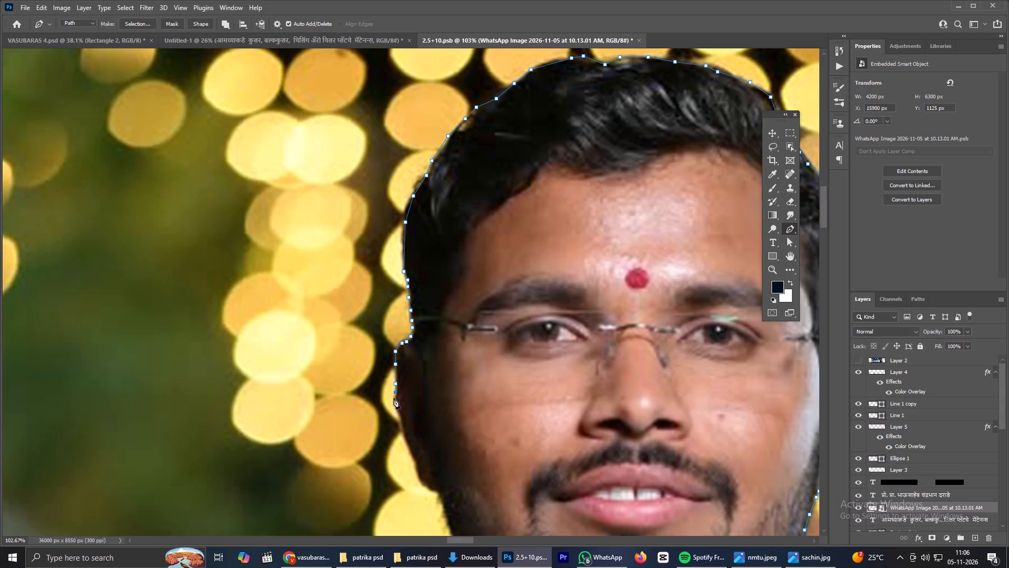
{"action": "left_click", "coordinate": [394, 402]}
{"action": "left_click", "coordinate": [397, 415]}
{"action": "left_click", "coordinate": [400, 420]}
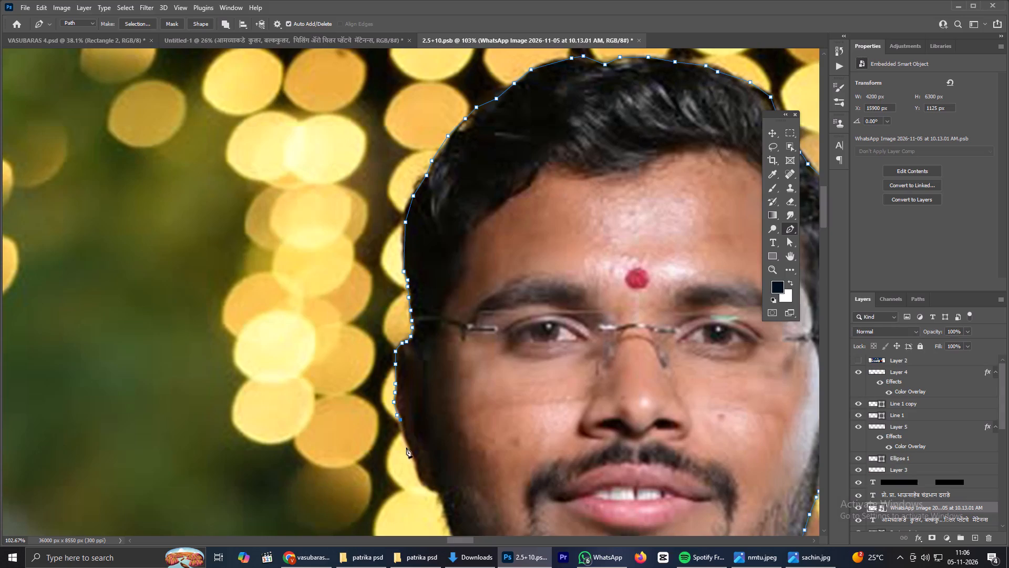
{"action": "left_click", "coordinate": [404, 441]}
{"action": "left_click", "coordinate": [408, 451]}
{"action": "left_click", "coordinate": [412, 468]}
{"action": "left_click", "coordinate": [421, 480]}
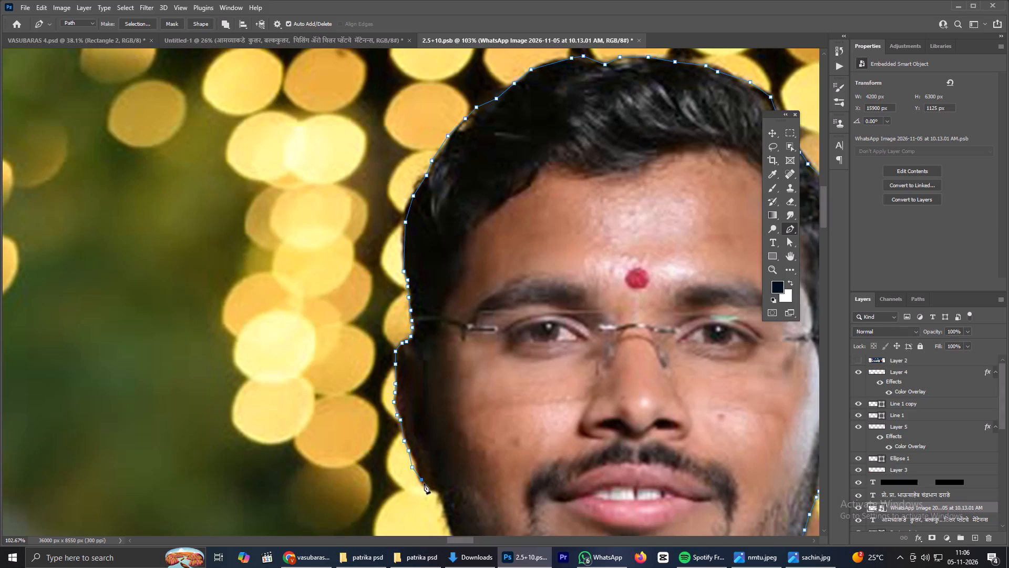
{"action": "left_click", "coordinate": [432, 490]}
{"action": "left_click", "coordinate": [439, 493]}
Continue the pen path down the bearded jaw edge and the neck to where the neck meets the shirt collar.
{"action": "key", "text": "space"}
{"action": "key", "text": "space"}
{"action": "key", "text": "space"}
{"action": "key", "text": "space"}
{"action": "key", "text": "space"}
{"action": "key", "text": "space"}
{"action": "left_click_drag", "start_coordinate": [470, 512], "coordinate": [439, 372]}
{"action": "left_click", "coordinate": [424, 403]}
{"action": "left_click", "coordinate": [444, 438]}
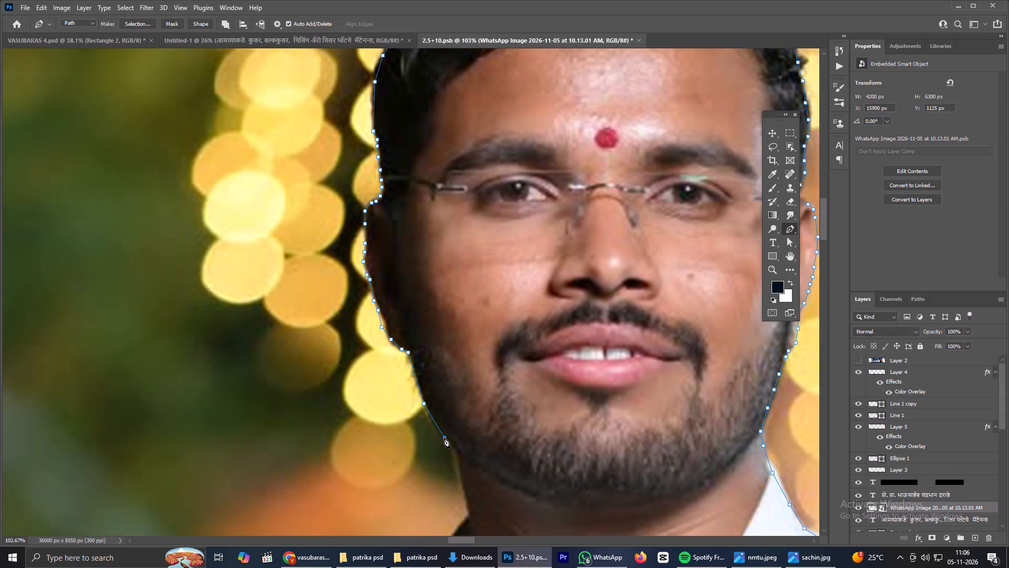
{"action": "left_click", "coordinate": [453, 447]}
{"action": "left_click", "coordinate": [460, 469]}
{"action": "key", "text": "space"}
{"action": "key", "text": "space"}
{"action": "key", "text": "space"}
{"action": "left_click_drag", "start_coordinate": [466, 483], "coordinate": [468, 378]}
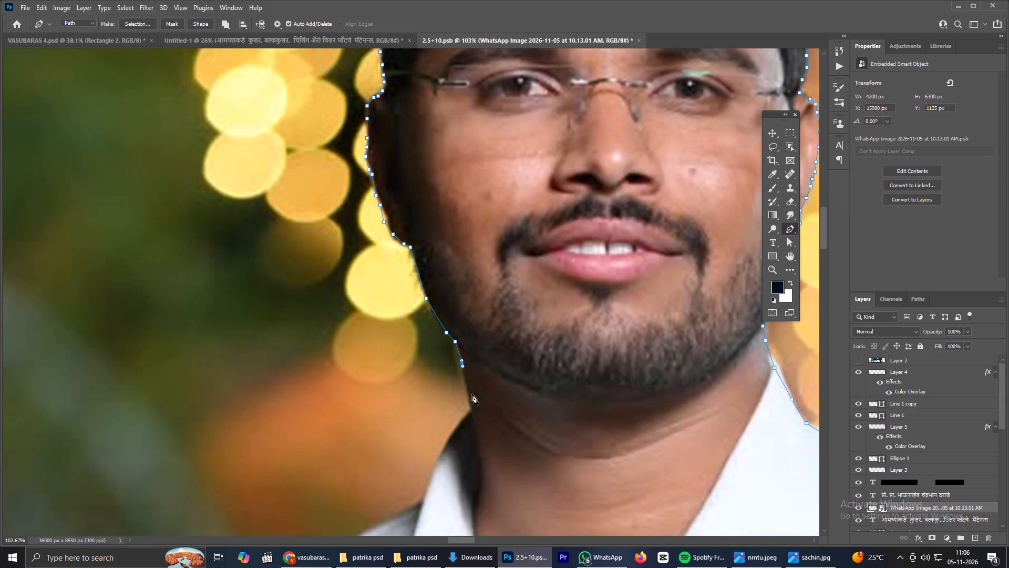
{"action": "left_click", "coordinate": [470, 407]}
Trace the pen path along the outer edge of the shirt collar from the neck to the start of the shoulder.
{"action": "left_click", "coordinate": [456, 433]}
{"action": "key", "text": "space"}
{"action": "key", "text": "space"}
{"action": "key", "text": "space"}
{"action": "key", "text": "space"}
{"action": "left_click_drag", "start_coordinate": [451, 461], "coordinate": [482, 401]}
{"action": "left_click", "coordinate": [469, 400]}
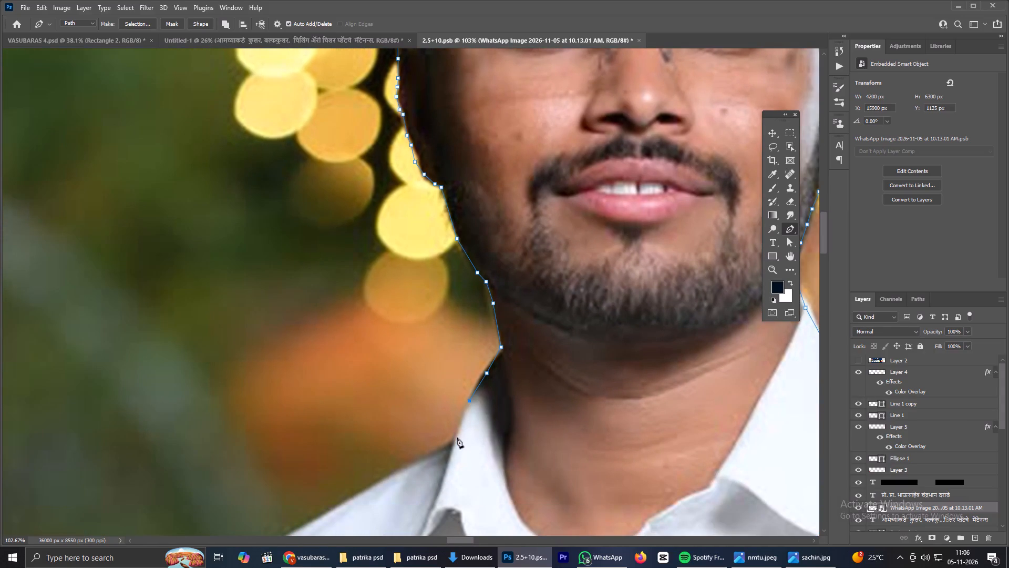
{"action": "left_click", "coordinate": [455, 438]}
{"action": "left_click", "coordinate": [441, 453]}
Trace the pen path along the shirt shoulder, ending with a curved anchor at the upper arm whose outgoing handle is removed.
{"action": "key", "text": "space"}
{"action": "key", "text": "space"}
{"action": "key", "text": "space"}
{"action": "left_click_drag", "start_coordinate": [419, 468], "coordinate": [522, 372]}
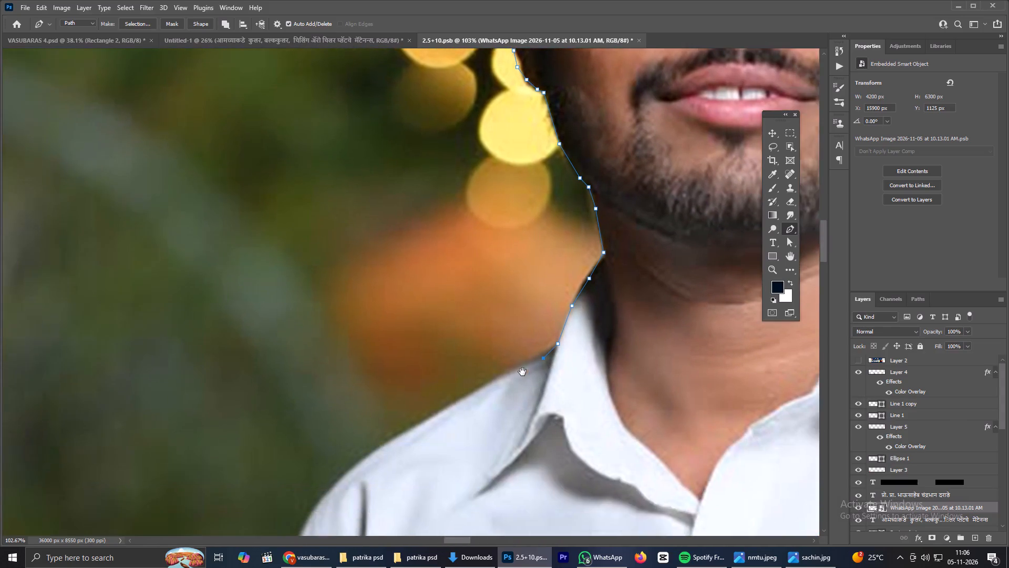
{"action": "left_click_drag", "start_coordinate": [522, 372], "coordinate": [522, 372]}
{"action": "left_click", "coordinate": [486, 385]}
{"action": "left_click", "coordinate": [449, 409]}
{"action": "key", "text": "space"}
{"action": "left_click_drag", "start_coordinate": [448, 410], "coordinate": [543, 343]}
{"action": "left_click", "coordinate": [483, 371]}
{"action": "left_click", "coordinate": [451, 398]}
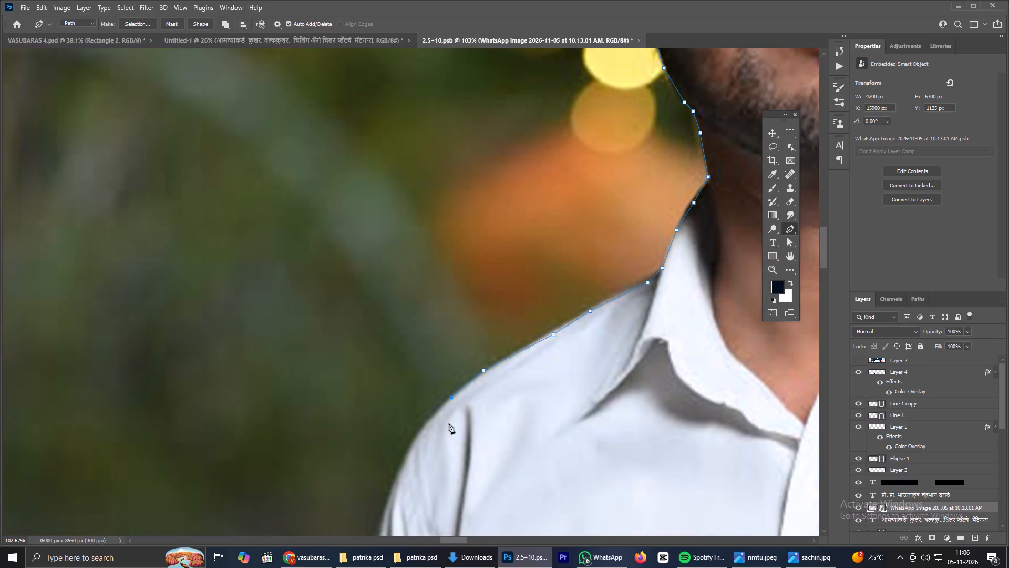
{"action": "key", "text": "space"}
{"action": "key", "text": "space"}
{"action": "left_click_drag", "start_coordinate": [449, 434], "coordinate": [521, 291]}
{"action": "left_click_drag", "start_coordinate": [491, 311], "coordinate": [487, 342]}
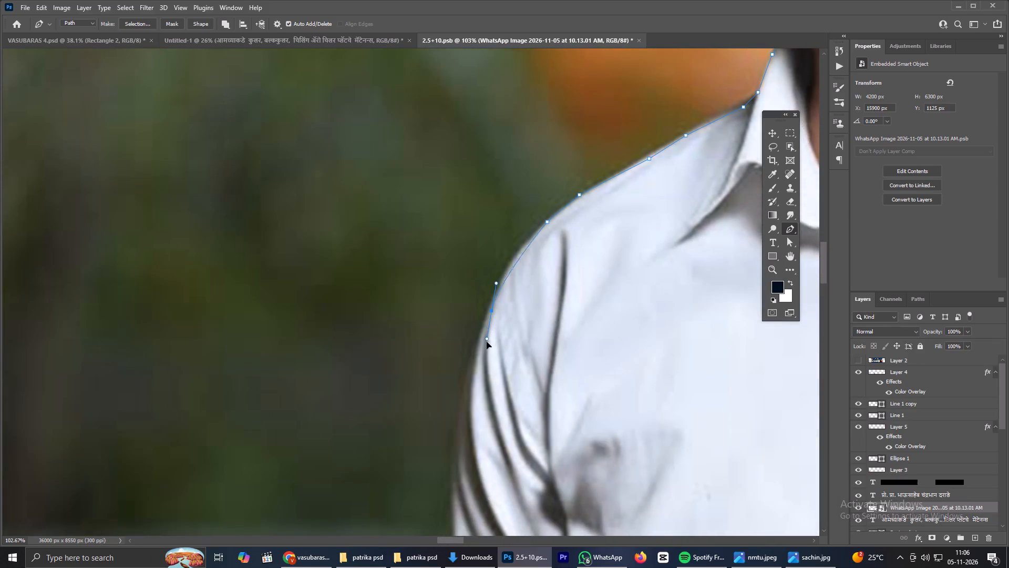
{"action": "left_click_drag", "start_coordinate": [487, 342], "coordinate": [476, 368]}
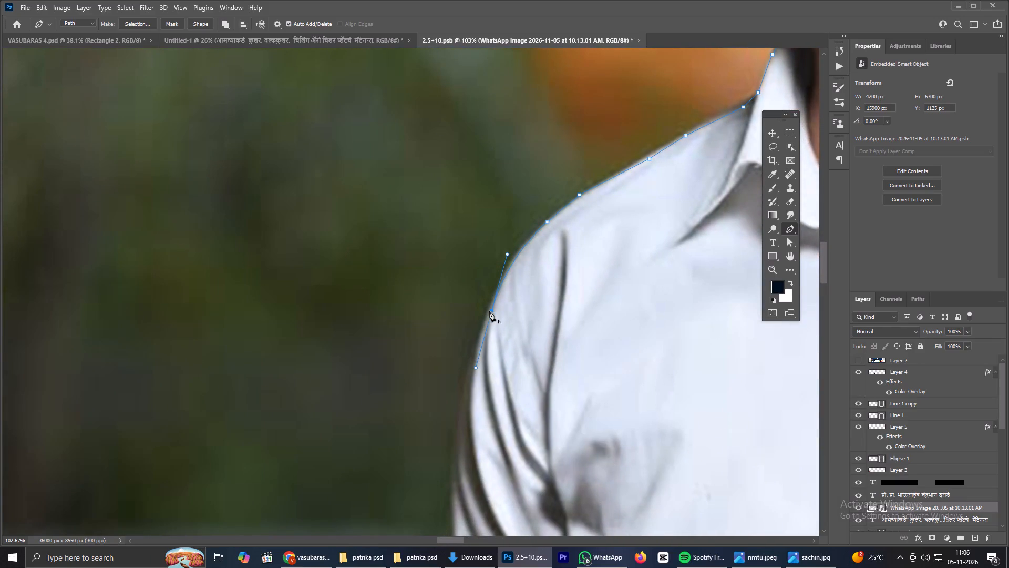
{"action": "left_click", "coordinate": [491, 312], "text": "alt"}
Extend the pen path down the outer edge of the shirt sleeve from the upper arm to the bulge at the elbow.
{"action": "key", "text": "space"}
{"action": "left_click_drag", "start_coordinate": [490, 391], "coordinate": [511, 322]}
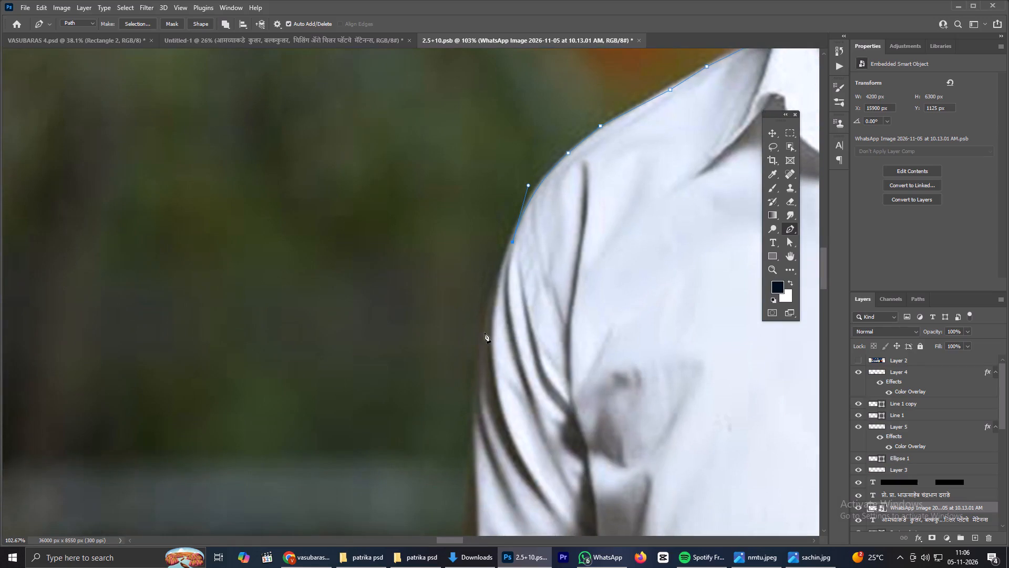
{"action": "left_click", "coordinate": [483, 334]}
{"action": "left_click", "coordinate": [474, 401]}
{"action": "key", "text": "space"}
{"action": "key", "text": "space"}
{"action": "key", "text": "space"}
{"action": "key", "text": "space"}
{"action": "key", "text": "space"}
{"action": "left_click_drag", "start_coordinate": [478, 406], "coordinate": [523, 295]}
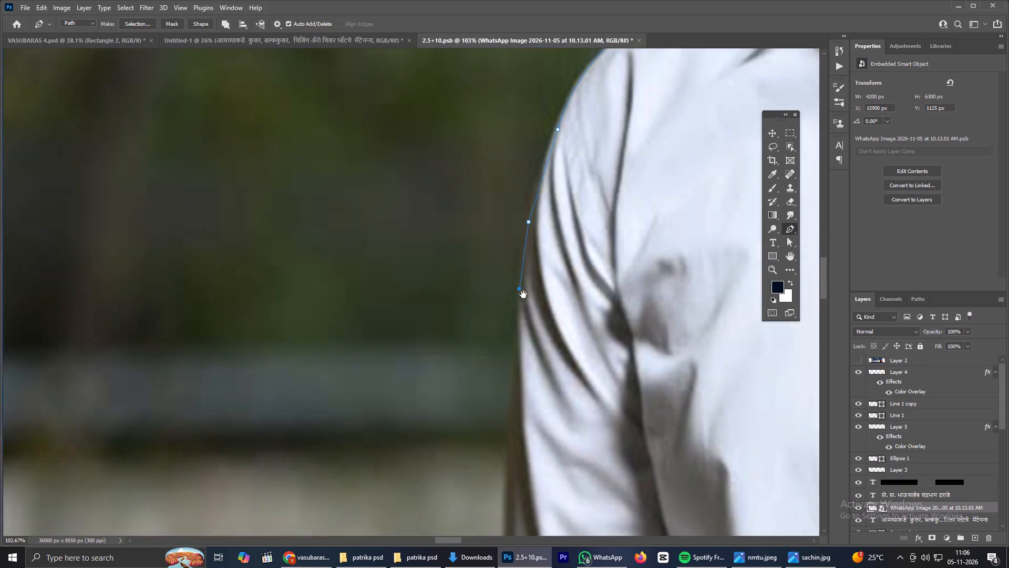
{"action": "left_click", "coordinate": [516, 346]}
{"action": "left_click", "coordinate": [513, 405]}
{"action": "key", "text": "space"}
{"action": "key", "text": "space"}
{"action": "key", "text": "space"}
{"action": "left_click_drag", "start_coordinate": [511, 418], "coordinate": [540, 285]}
{"action": "left_click", "coordinate": [543, 362]}
{"action": "left_click", "coordinate": [540, 416]}
{"action": "key", "text": "space"}
{"action": "key", "text": "space"}
{"action": "key", "text": "space"}
{"action": "key", "text": "space"}
{"action": "left_click_drag", "start_coordinate": [537, 473], "coordinate": [552, 313]}
{"action": "left_click", "coordinate": [547, 314]}
{"action": "left_click", "coordinate": [536, 346]}
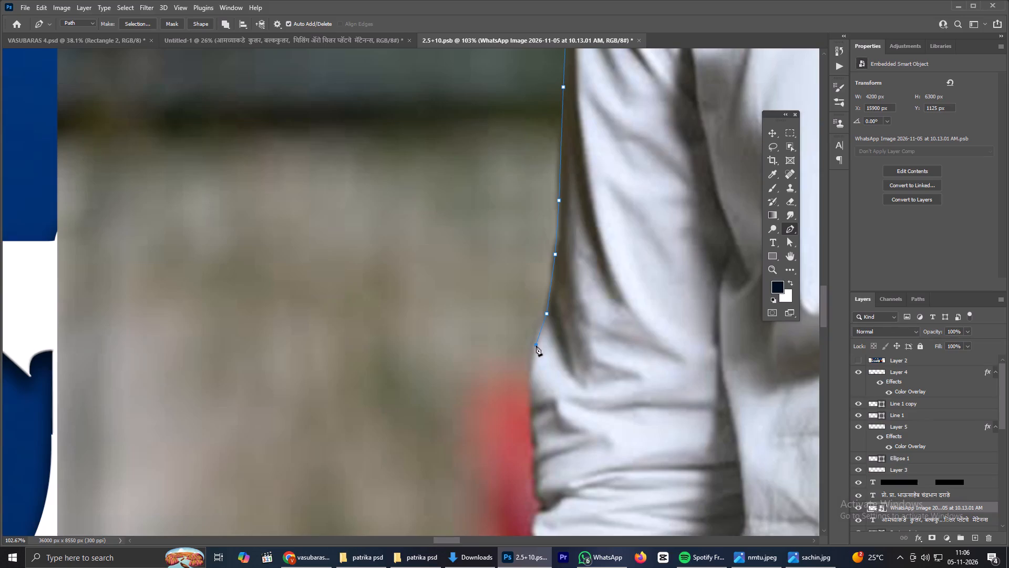
{"action": "left_click", "coordinate": [531, 382]}
Extend the pen path around the sleeve folds below the elbow, down to the small protruding crease on the forearm.
{"action": "key", "text": "space"}
{"action": "key", "text": "space"}
{"action": "key", "text": "space"}
{"action": "left_click_drag", "start_coordinate": [533, 447], "coordinate": [466, 289]}
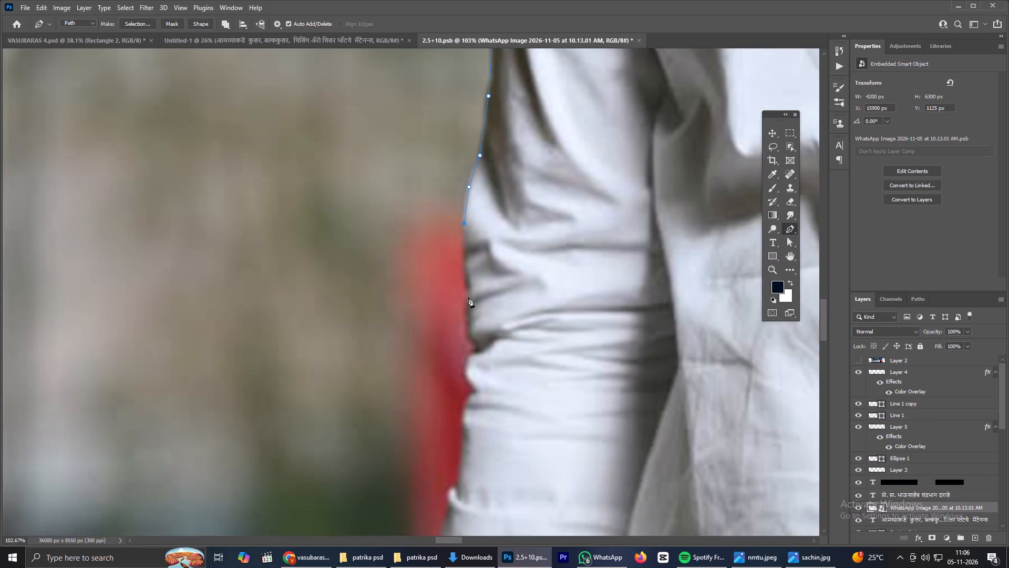
{"action": "left_click", "coordinate": [468, 298]}
{"action": "left_click", "coordinate": [469, 331]}
{"action": "left_click", "coordinate": [473, 346]}
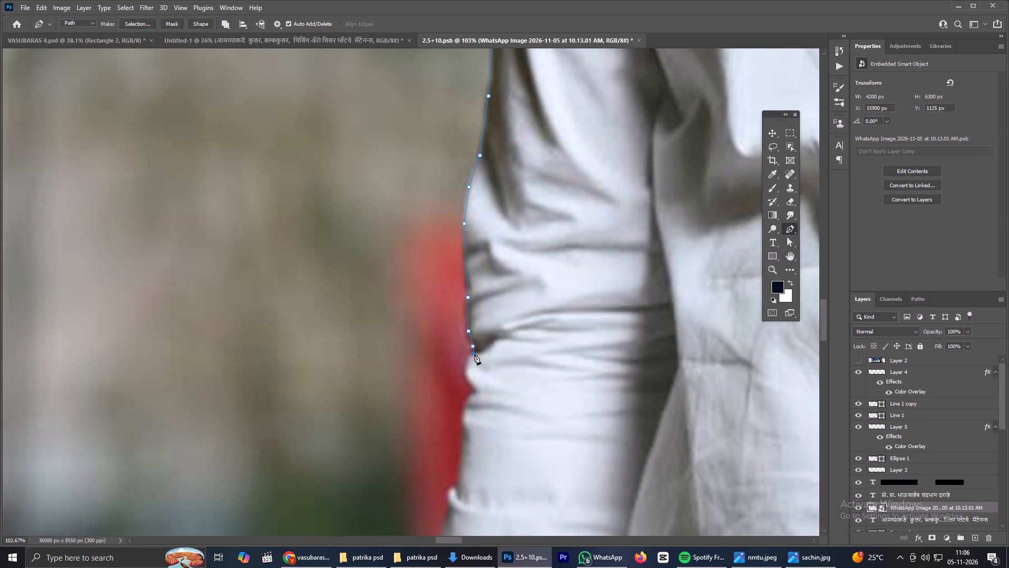
{"action": "left_click", "coordinate": [473, 354]}
{"action": "left_click_drag", "start_coordinate": [464, 366], "coordinate": [468, 381]}
{"action": "left_click", "coordinate": [469, 387]}
{"action": "left_click_drag", "start_coordinate": [473, 391], "coordinate": [475, 396]}
{"action": "left_click", "coordinate": [464, 408]}
{"action": "left_click_drag", "start_coordinate": [465, 427], "coordinate": [465, 432]}
{"action": "left_click_drag", "start_coordinate": [468, 443], "coordinate": [467, 453]}
{"action": "left_click_drag", "start_coordinate": [462, 470], "coordinate": [462, 475]}
{"action": "left_click", "coordinate": [459, 492]}
Continue the pen path from the forearm crease down the sleeve edge to just above the cuff, redoing the misplaced anchors.
{"action": "key", "text": "space"}
{"action": "key", "text": "space"}
{"action": "key", "text": "space"}
{"action": "key", "text": "space"}
{"action": "key", "text": "space"}
{"action": "key", "text": "space"}
{"action": "left_click_drag", "start_coordinate": [475, 510], "coordinate": [479, 502]}
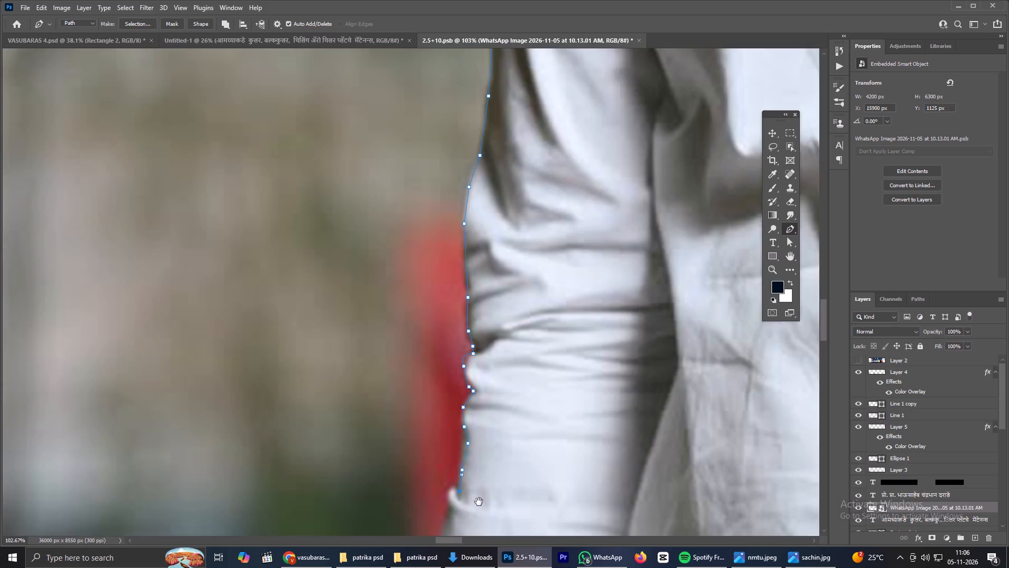
{"action": "left_click_drag", "start_coordinate": [479, 502], "coordinate": [499, 330]}
{"action": "left_click_drag", "start_coordinate": [468, 350], "coordinate": [468, 356]}
{"action": "left_click_drag", "start_coordinate": [467, 386], "coordinate": [465, 392]}
{"action": "left_click_drag", "start_coordinate": [458, 407], "coordinate": [457, 412]}
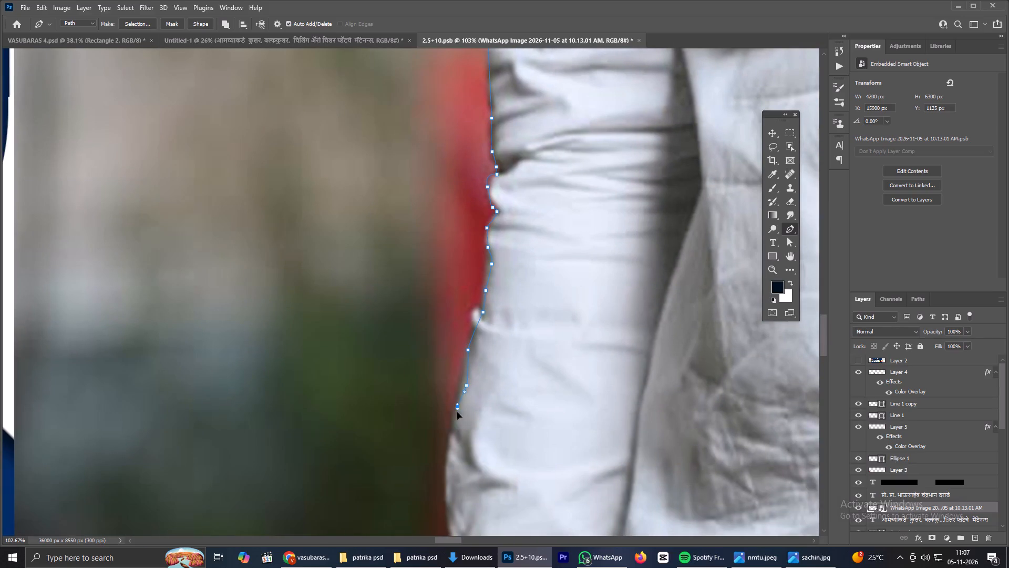
{"action": "left_click_drag", "start_coordinate": [457, 412], "coordinate": [457, 411]}
{"action": "left_click_drag", "start_coordinate": [450, 434], "coordinate": [450, 441]}
{"action": "key", "text": "ctrl+z"}
{"action": "key", "text": "ctrl+z"}
{"action": "key", "text": "ctrl+z"}
{"action": "left_click", "coordinate": [461, 384]}
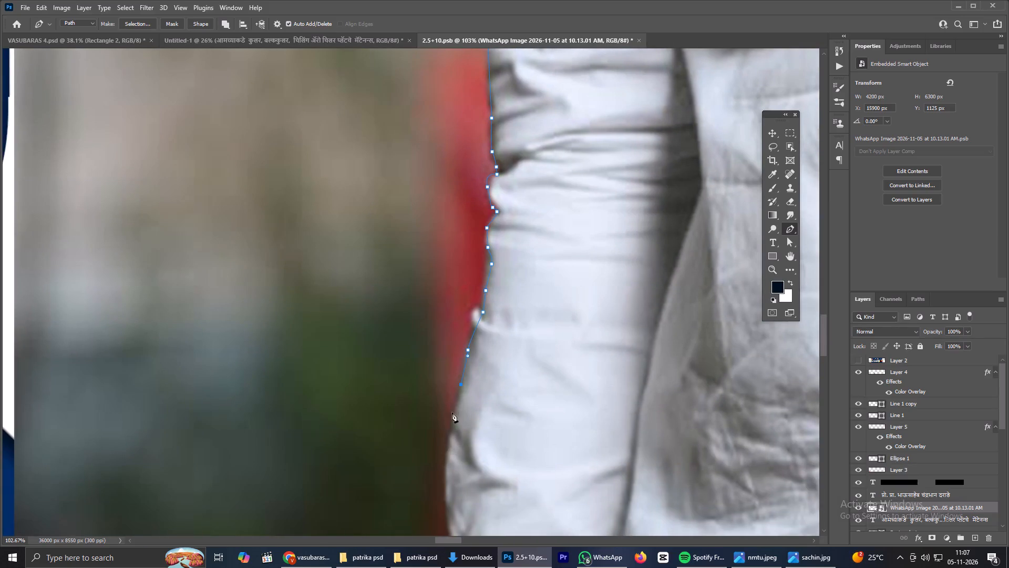
{"action": "left_click", "coordinate": [457, 416]}
{"action": "left_click_drag", "start_coordinate": [451, 424], "coordinate": [451, 433]}
{"action": "left_click", "coordinate": [447, 462]}
{"action": "left_click", "coordinate": [448, 500]}
Trace the pen path along the outer edge of the shirt cuff to its lower corner at the wrist.
{"action": "key", "text": "space"}
{"action": "key", "text": "space"}
{"action": "key", "text": "space"}
{"action": "key", "text": "space"}
{"action": "left_click_drag", "start_coordinate": [466, 501], "coordinate": [483, 310]}
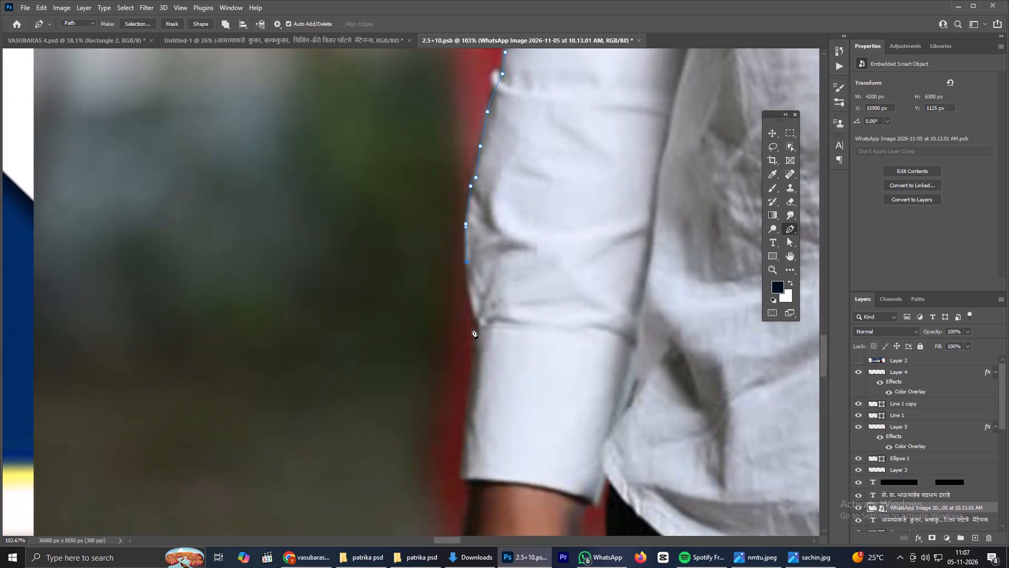
{"action": "left_click", "coordinate": [479, 324]}
{"action": "left_click", "coordinate": [475, 354]}
{"action": "left_click_drag", "start_coordinate": [470, 389], "coordinate": [469, 396]}
{"action": "left_click_drag", "start_coordinate": [468, 413], "coordinate": [467, 419]}
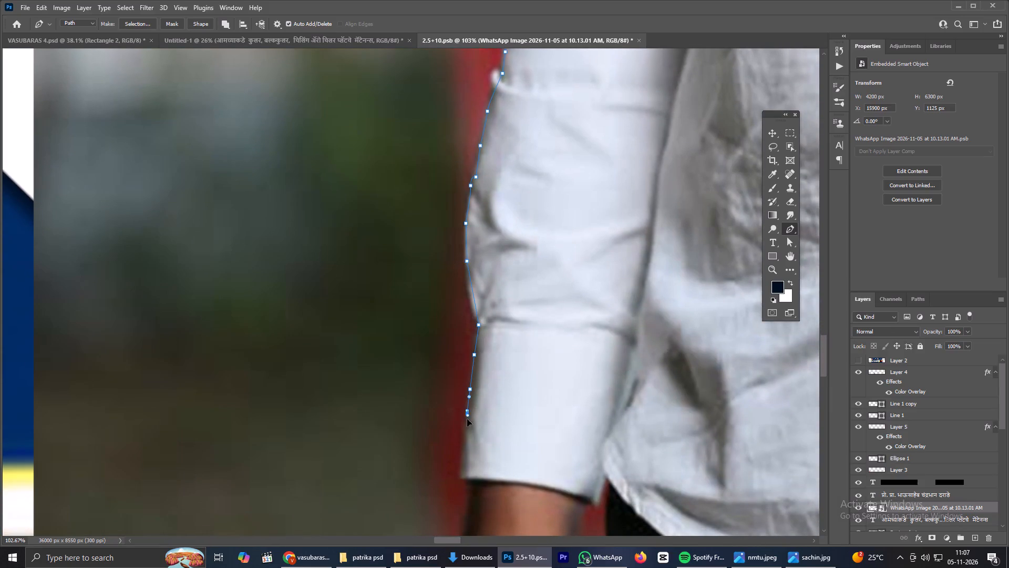
{"action": "left_click_drag", "start_coordinate": [467, 419], "coordinate": [467, 420]}
{"action": "left_click", "coordinate": [462, 445]}
{"action": "left_click_drag", "start_coordinate": [461, 464], "coordinate": [461, 469]}
{"action": "left_click", "coordinate": [461, 476]}
Close the pen path with straight segments across the lower shirt to the watch-side wrist and up to the starting anchor on that sleeve.
{"action": "key", "text": "space"}
{"action": "key", "text": "space"}
{"action": "key", "text": "space"}
{"action": "key", "text": "space"}
{"action": "key", "text": "space"}
{"action": "key", "text": "space"}
{"action": "key", "text": "space"}
{"action": "key", "text": "space"}
{"action": "key", "text": "space"}
{"action": "key", "text": "space"}
{"action": "key", "text": "space"}
{"action": "key", "text": "space"}
{"action": "key", "text": "space"}
{"action": "key", "text": "space"}
{"action": "key", "text": "space"}
{"action": "key", "text": "space"}
{"action": "left_click_drag", "start_coordinate": [482, 454], "coordinate": [490, 225]}
{"action": "scroll", "coordinate": [475, 225], "scroll_direction": "down", "scroll_amount": 18}
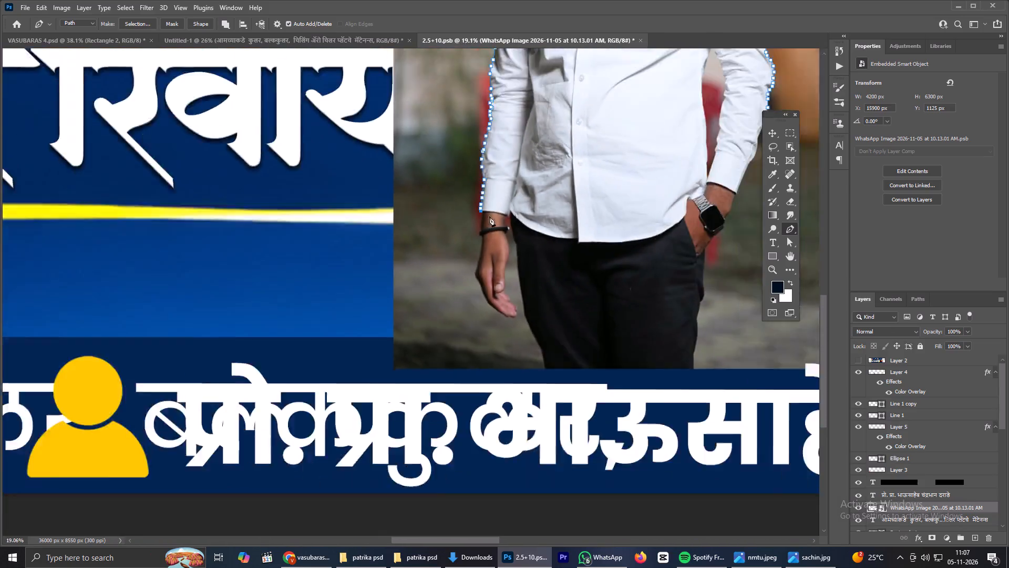
{"action": "scroll", "coordinate": [489, 216], "scroll_direction": "down", "scroll_amount": 2}
{"action": "key", "text": "space"}
{"action": "key", "text": "space"}
{"action": "key", "text": "space"}
{"action": "key", "text": "space"}
{"action": "key", "text": "space"}
{"action": "key", "text": "space"}
{"action": "key", "text": "space"}
{"action": "key", "text": "space"}
{"action": "key", "text": "space"}
{"action": "key", "text": "space"}
{"action": "key", "text": "space"}
{"action": "key", "text": "space"}
{"action": "key", "text": "space"}
{"action": "key", "text": "space"}
{"action": "key", "text": "space"}
{"action": "key", "text": "space"}
{"action": "key", "text": "space"}
{"action": "key", "text": "space"}
{"action": "key", "text": "space"}
{"action": "key", "text": "space"}
{"action": "left_click_drag", "start_coordinate": [589, 159], "coordinate": [456, 336]}
{"action": "left_click", "coordinate": [389, 391]}
{"action": "left_click", "coordinate": [459, 384]}
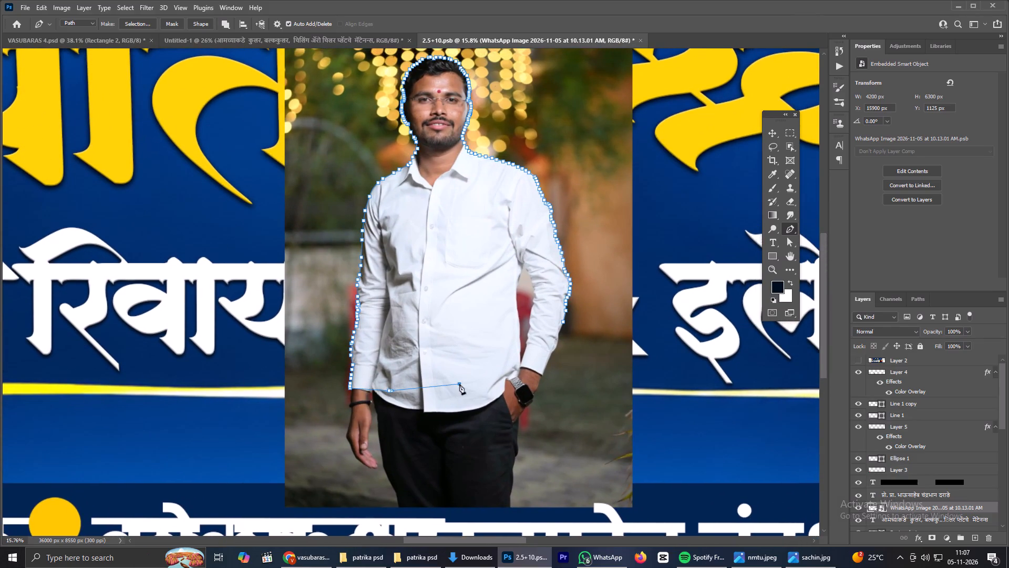
{"action": "left_click", "coordinate": [519, 379]}
{"action": "left_click", "coordinate": [539, 373]}
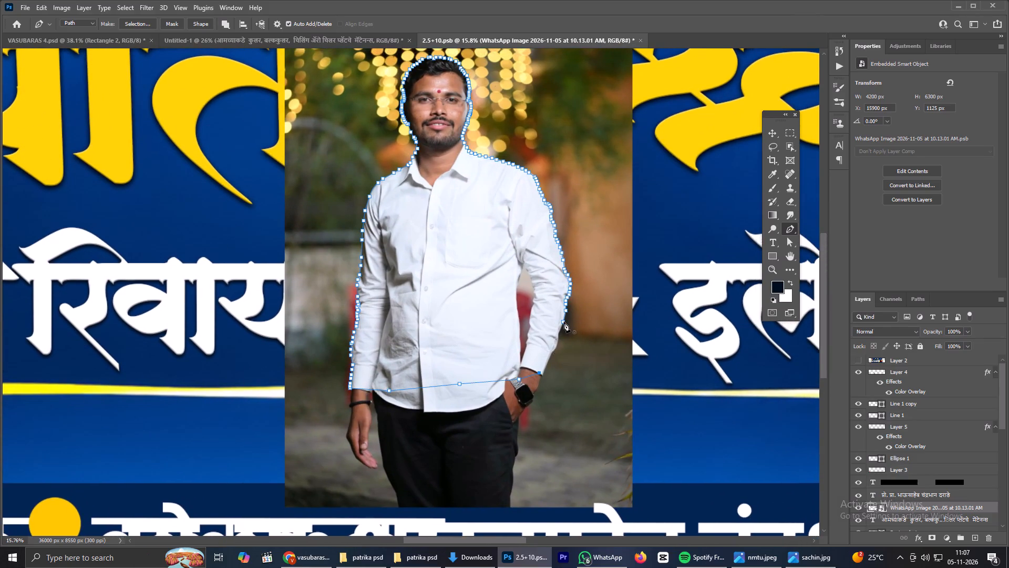
{"action": "left_click", "coordinate": [564, 322]}
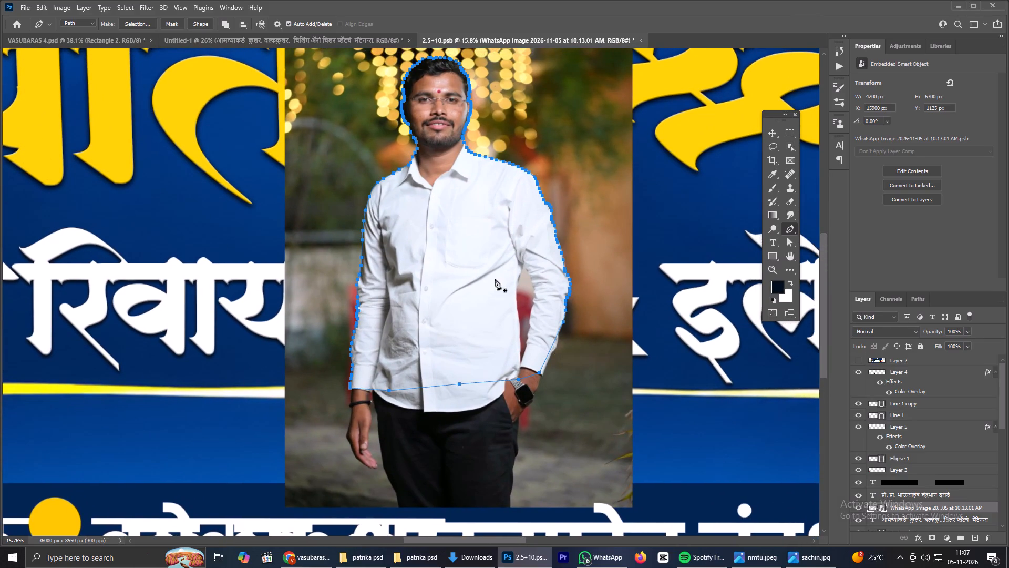
Turn the closed path into a new selection with a 3-pixel feather radius and no anti-aliasing.
{"action": "right_click", "coordinate": [535, 279]}
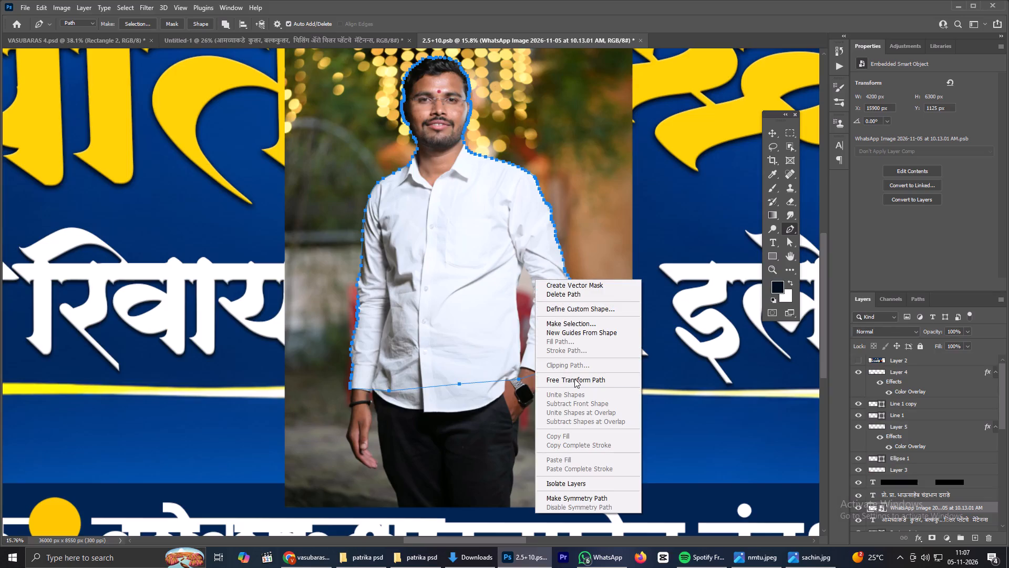
{"action": "left_click", "coordinate": [564, 322]}
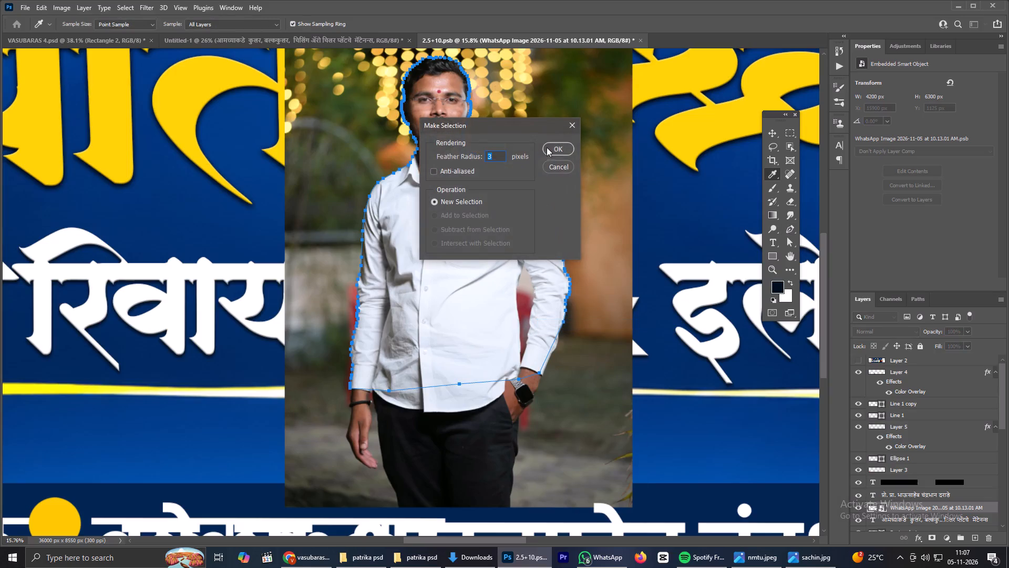
{"action": "left_click", "coordinate": [548, 146]}
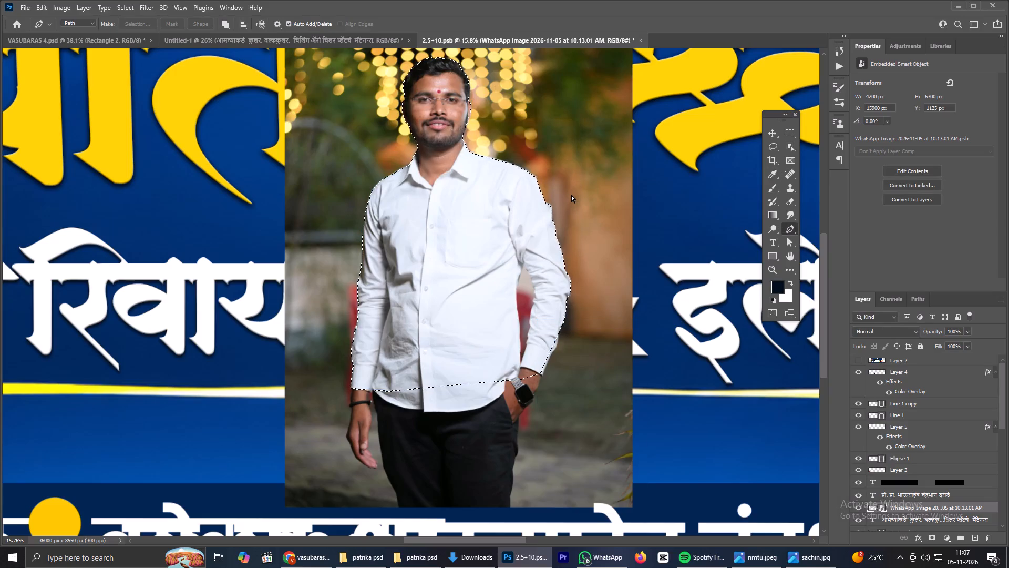
Copy the selected man to a new layer and hide the original WhatsApp Image photo layer.
{"action": "key", "text": "ctrl+j"}
{"action": "scroll", "coordinate": [861, 466], "scroll_direction": "down", "scroll_amount": 5}
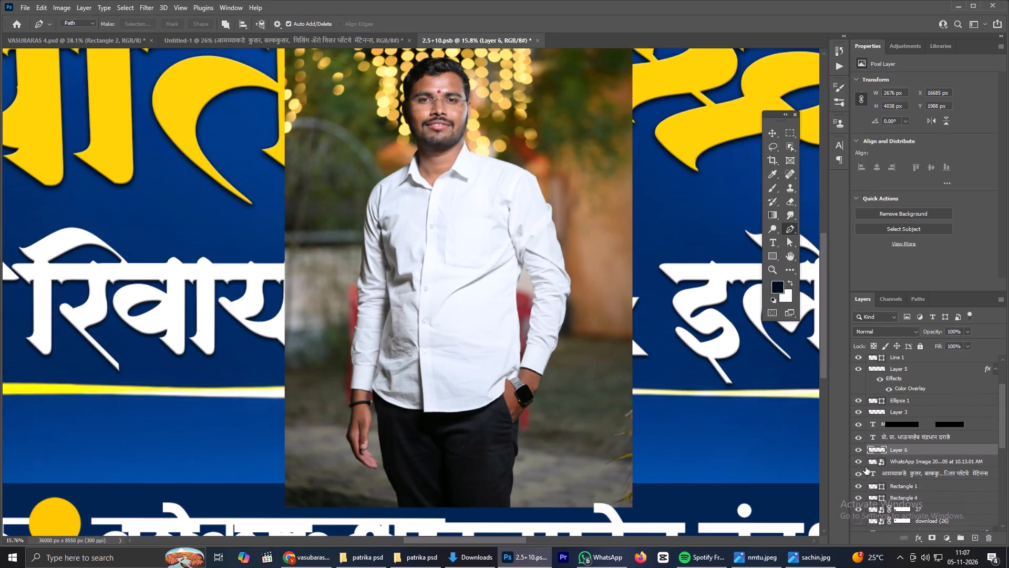
{"action": "left_click", "coordinate": [858, 462]}
Examine the cut-out portrait against the banner lettering, from the head down to the shirt.
{"action": "scroll", "coordinate": [469, 135], "scroll_direction": "up", "scroll_amount": 2}
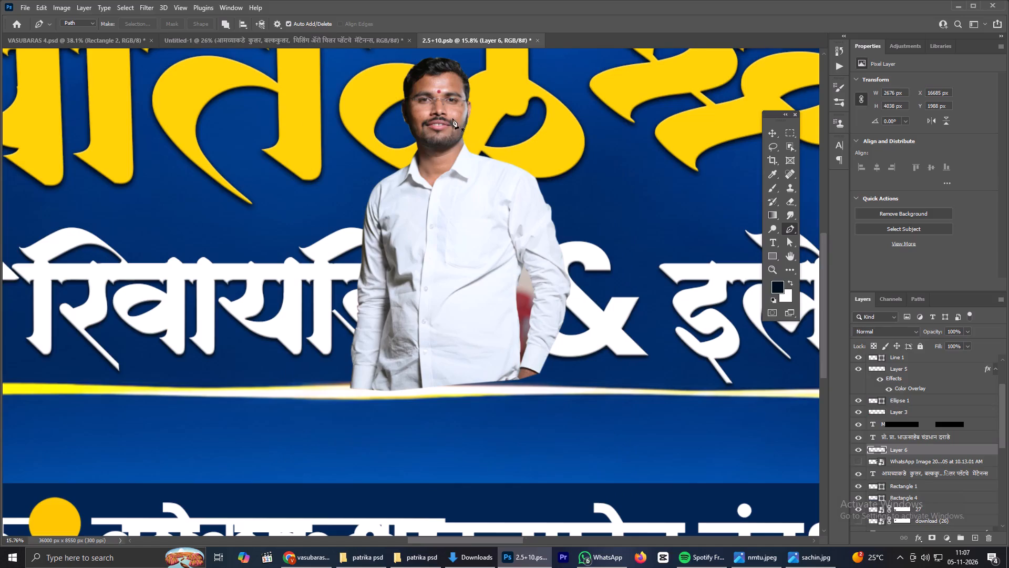
{"action": "scroll", "coordinate": [452, 118], "scroll_direction": "up", "scroll_amount": 1}
{"action": "key", "text": "space"}
{"action": "key", "text": "space"}
{"action": "key", "text": "space"}
{"action": "key", "text": "space"}
{"action": "key", "text": "space"}
{"action": "left_click_drag", "start_coordinate": [417, 124], "coordinate": [410, 333]}
{"action": "scroll", "coordinate": [411, 296], "scroll_direction": "up", "scroll_amount": 6}
{"action": "scroll", "coordinate": [399, 231], "scroll_direction": "up", "scroll_amount": 5}
{"action": "scroll", "coordinate": [399, 231], "scroll_direction": "down", "scroll_amount": 17}
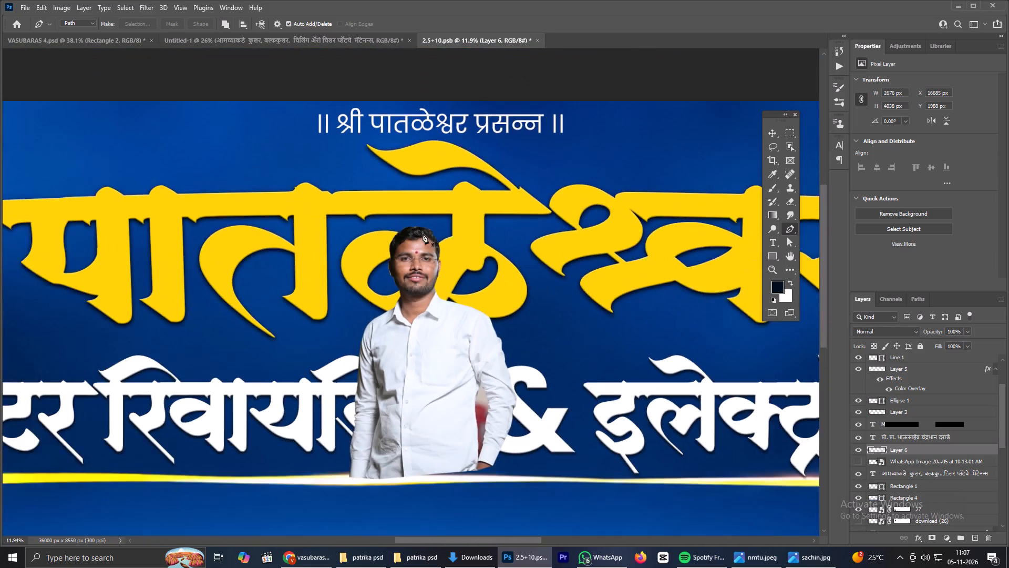
Set the Eraser to a hard 23 px tip for cleaning the edge of the cut-out's face.
{"action": "scroll", "coordinate": [406, 237], "scroll_direction": "up", "scroll_amount": 4}
{"action": "scroll", "coordinate": [364, 273], "scroll_direction": "up", "scroll_amount": 4}
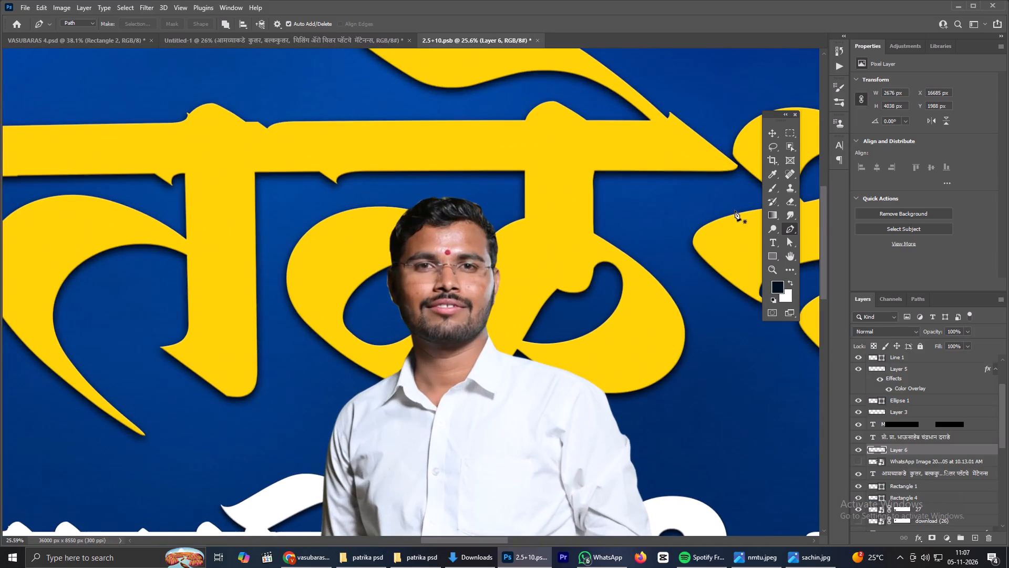
{"action": "left_click", "coordinate": [794, 204]}
{"action": "scroll", "coordinate": [365, 289], "scroll_direction": "up", "scroll_amount": 6}
{"action": "right_click_drag", "start_coordinate": [357, 284], "coordinate": [353, 286], "text": "alt"}
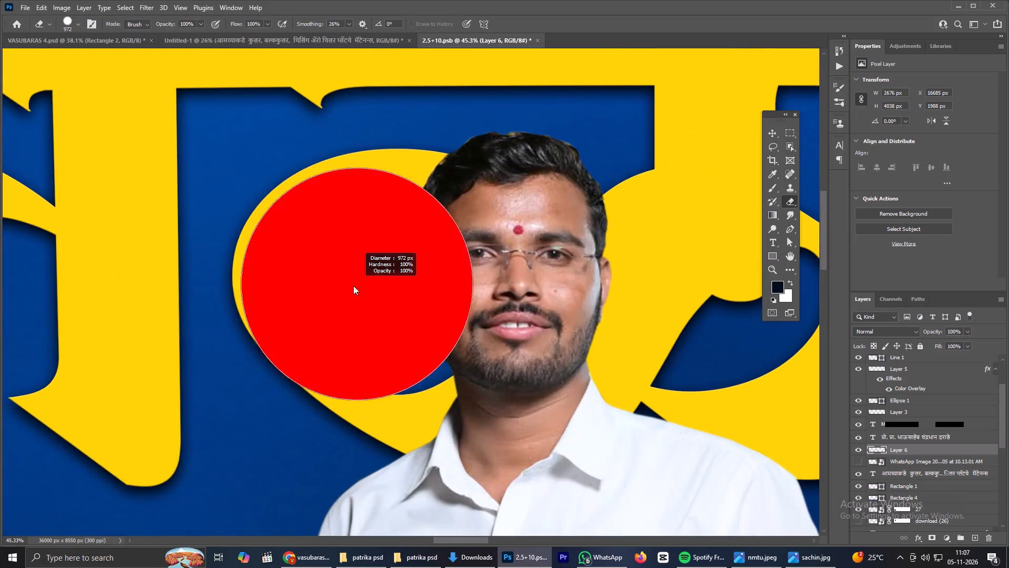
{"action": "right_click_drag", "start_coordinate": [353, 286], "coordinate": [239, 300], "text": "alt"}
{"action": "scroll", "coordinate": [394, 255], "scroll_direction": "up", "scroll_amount": 7}
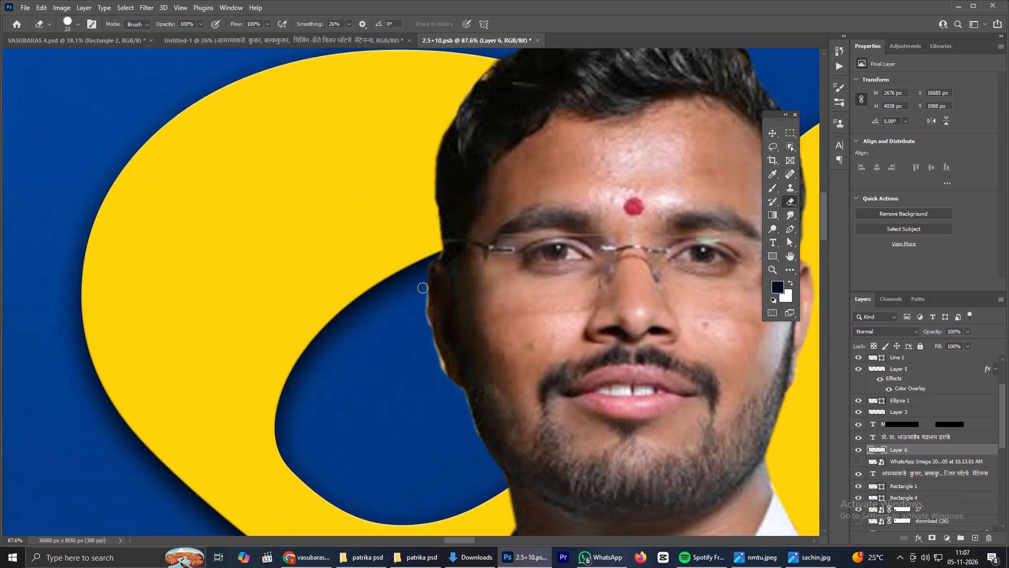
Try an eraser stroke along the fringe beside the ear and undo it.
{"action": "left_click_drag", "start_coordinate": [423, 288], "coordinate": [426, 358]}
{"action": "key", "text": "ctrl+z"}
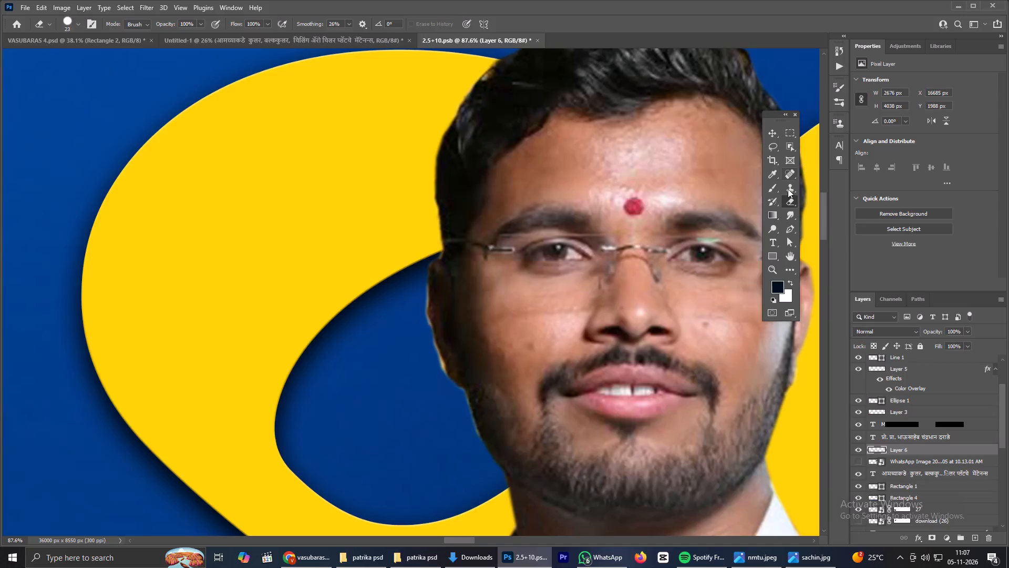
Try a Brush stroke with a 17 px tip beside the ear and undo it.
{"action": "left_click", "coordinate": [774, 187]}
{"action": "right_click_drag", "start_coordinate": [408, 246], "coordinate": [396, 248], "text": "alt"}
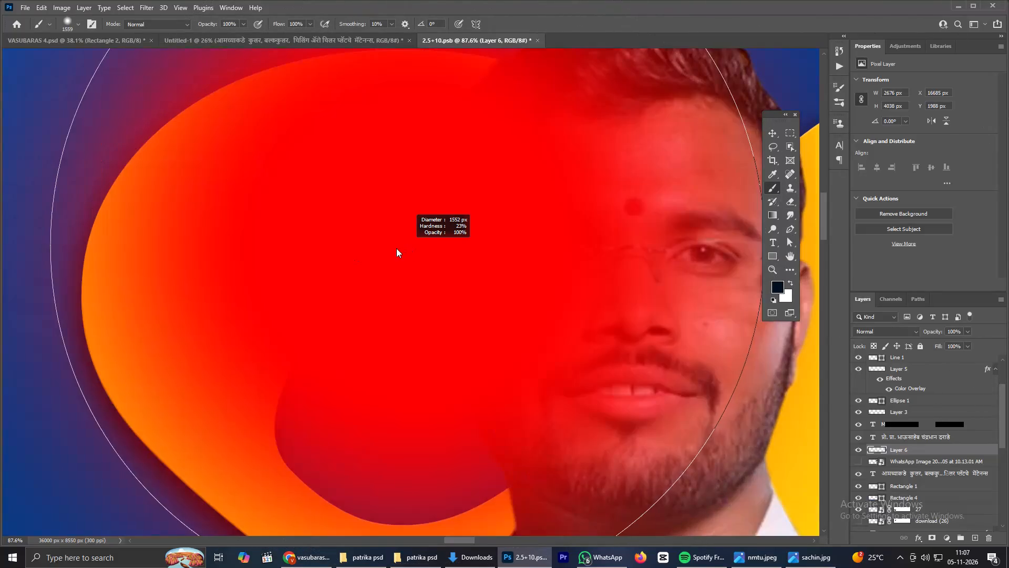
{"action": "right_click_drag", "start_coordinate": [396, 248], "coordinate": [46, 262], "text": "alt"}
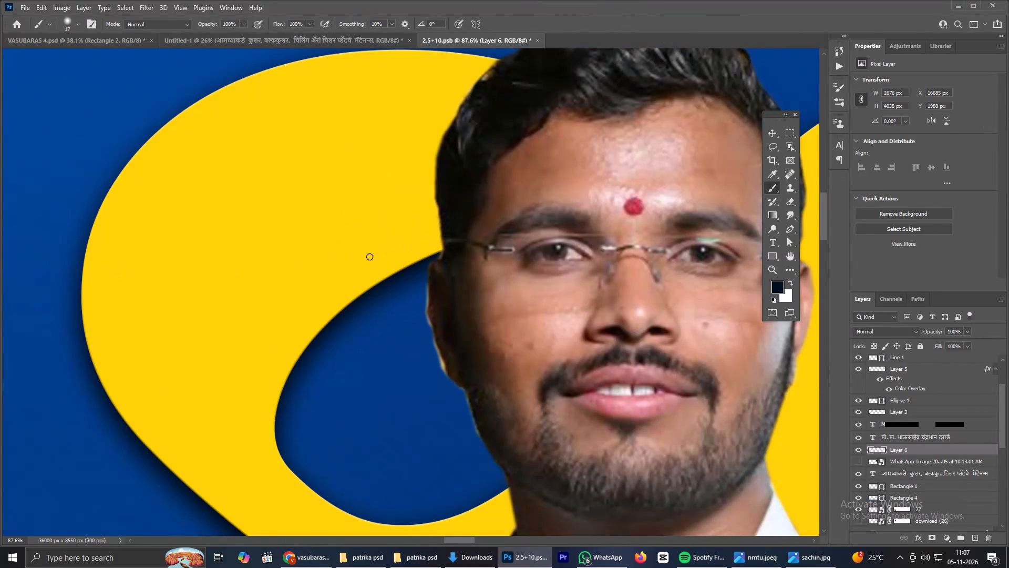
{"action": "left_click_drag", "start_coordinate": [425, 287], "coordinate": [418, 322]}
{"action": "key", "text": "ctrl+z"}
Erase the light fringe along the ear, cheek and bearded jaw with the Eraser at 56% opacity and 28% flow.
{"action": "left_click", "coordinate": [785, 197]}
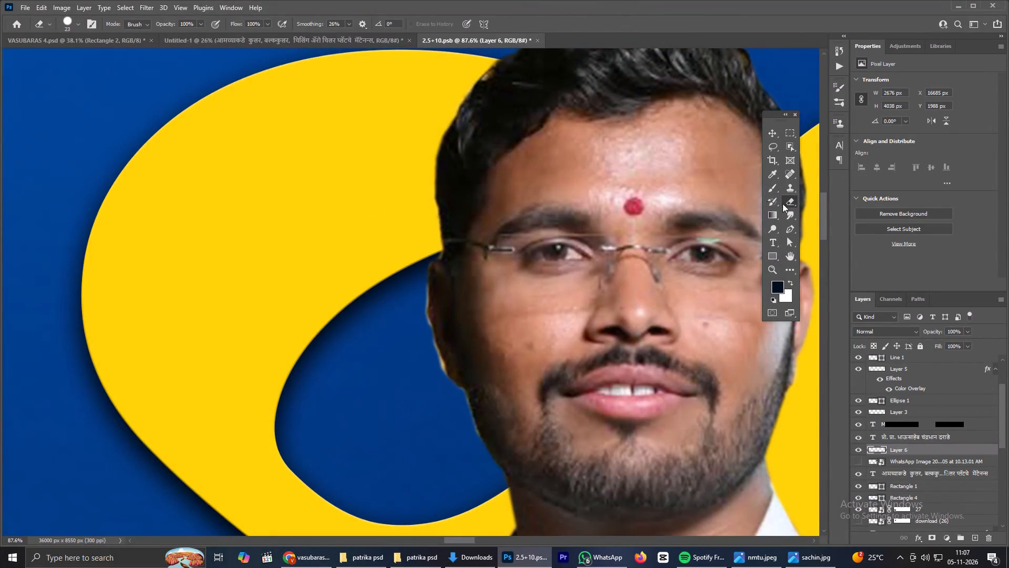
{"action": "left_click_drag", "start_coordinate": [166, 23], "coordinate": [143, 21]}
{"action": "left_click_drag", "start_coordinate": [237, 24], "coordinate": [205, 19]}
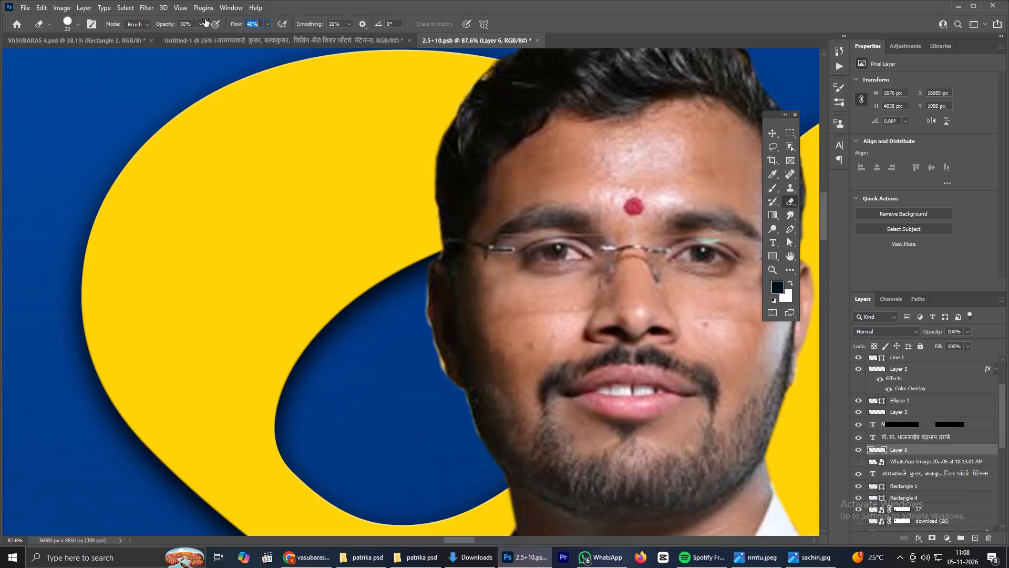
{"action": "left_click_drag", "start_coordinate": [205, 19], "coordinate": [199, 18]}
{"action": "left_click_drag", "start_coordinate": [425, 282], "coordinate": [425, 349]}
{"action": "left_click_drag", "start_coordinate": [427, 322], "coordinate": [428, 328]}
{"action": "left_click_drag", "start_coordinate": [428, 328], "coordinate": [438, 364]}
{"action": "left_click_drag", "start_coordinate": [430, 344], "coordinate": [444, 384]}
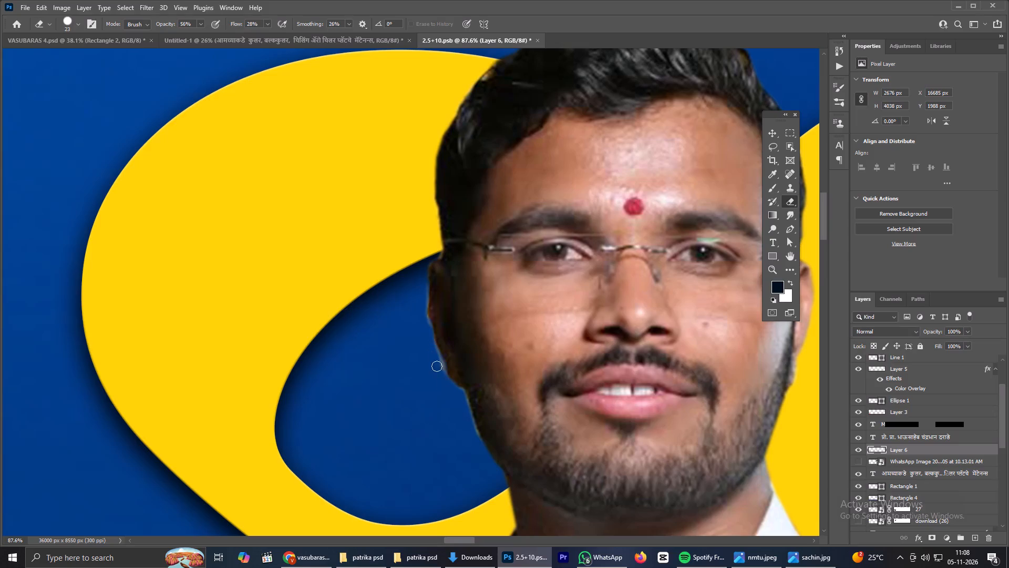
{"action": "left_click_drag", "start_coordinate": [436, 358], "coordinate": [449, 410]}
{"action": "left_click_drag", "start_coordinate": [456, 393], "coordinate": [486, 471]}
{"action": "scroll", "coordinate": [438, 347], "scroll_direction": "down", "scroll_amount": 4}
{"action": "scroll", "coordinate": [570, 112], "scroll_direction": "up", "scroll_amount": 5}
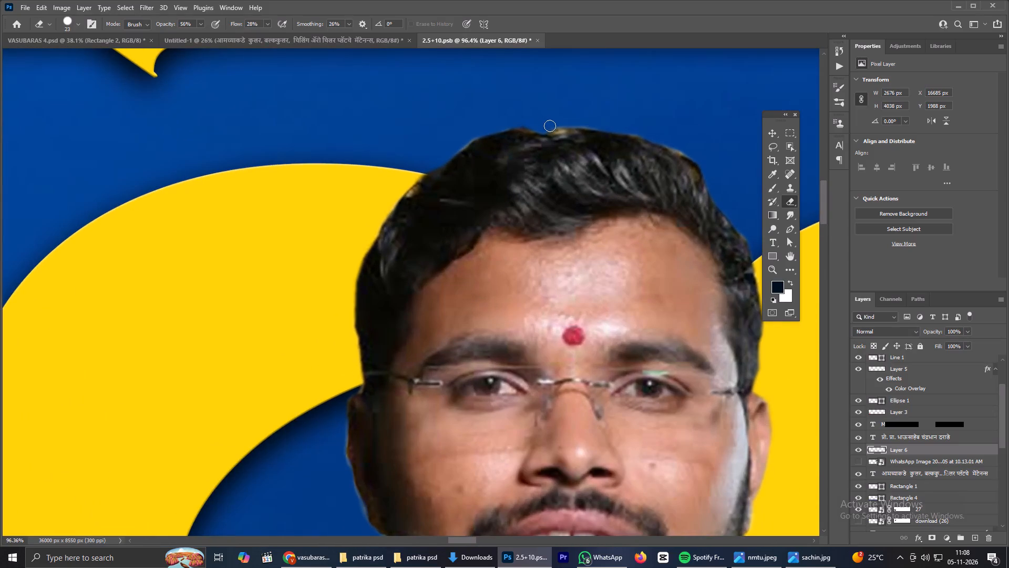
Erase the light fringe along the top of the portrait's hair with the 23 px Eraser.
{"action": "left_click_drag", "start_coordinate": [550, 126], "coordinate": [716, 177]}
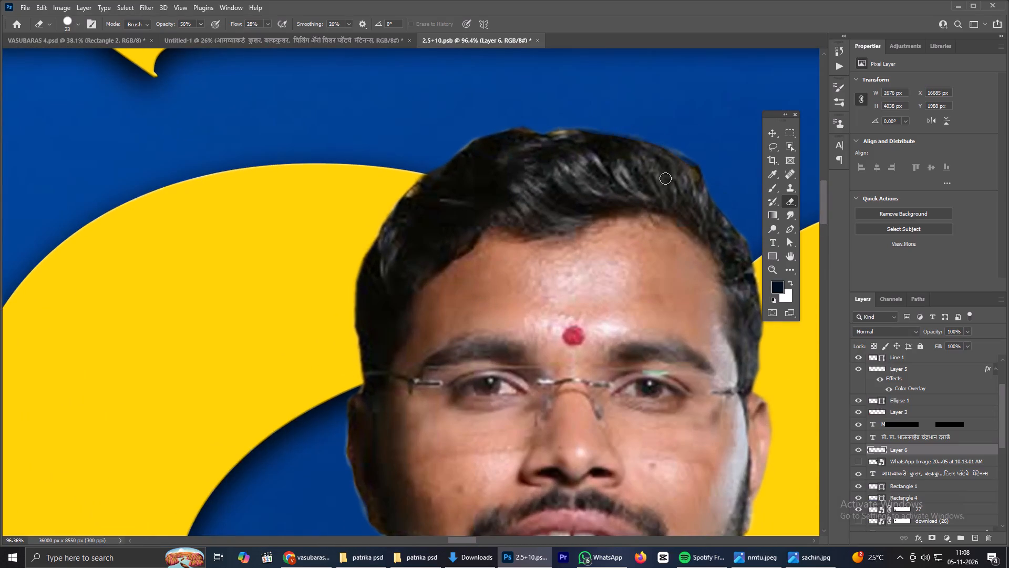
Start a Pen path at the bottom tip of the arm gap by the wrist and trace up the cuff and lower sleeve edge.
{"action": "key", "text": "space"}
{"action": "key", "text": "space"}
{"action": "key", "text": "space"}
{"action": "key", "text": "space"}
{"action": "key", "text": "space"}
{"action": "key", "text": "space"}
{"action": "key", "text": "space"}
{"action": "key", "text": "space"}
{"action": "key", "text": "space"}
{"action": "key", "text": "space"}
{"action": "key", "text": "space"}
{"action": "key", "text": "space"}
{"action": "key", "text": "space"}
{"action": "key", "text": "space"}
{"action": "key", "text": "space"}
{"action": "key", "text": "space"}
{"action": "key", "text": "space"}
{"action": "key", "text": "space"}
{"action": "key", "text": "space"}
{"action": "key", "text": "space"}
{"action": "scroll", "coordinate": [661, 179], "scroll_direction": "down", "scroll_amount": 7}
{"action": "left_click_drag", "start_coordinate": [661, 335], "coordinate": [401, 141]}
{"action": "scroll", "coordinate": [411, 160], "scroll_direction": "down", "scroll_amount": 10}
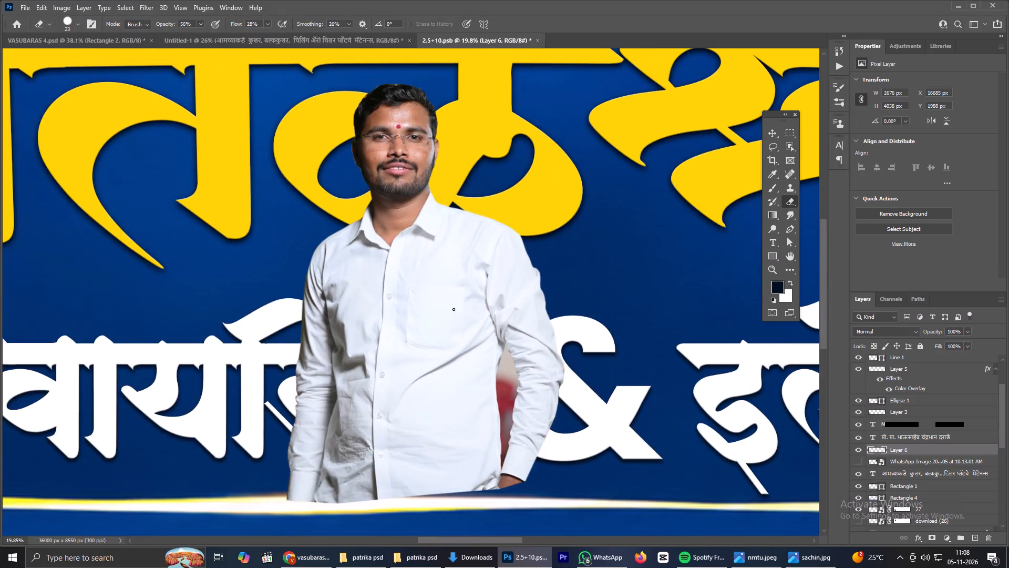
{"action": "scroll", "coordinate": [458, 358], "scroll_direction": "up", "scroll_amount": 2}
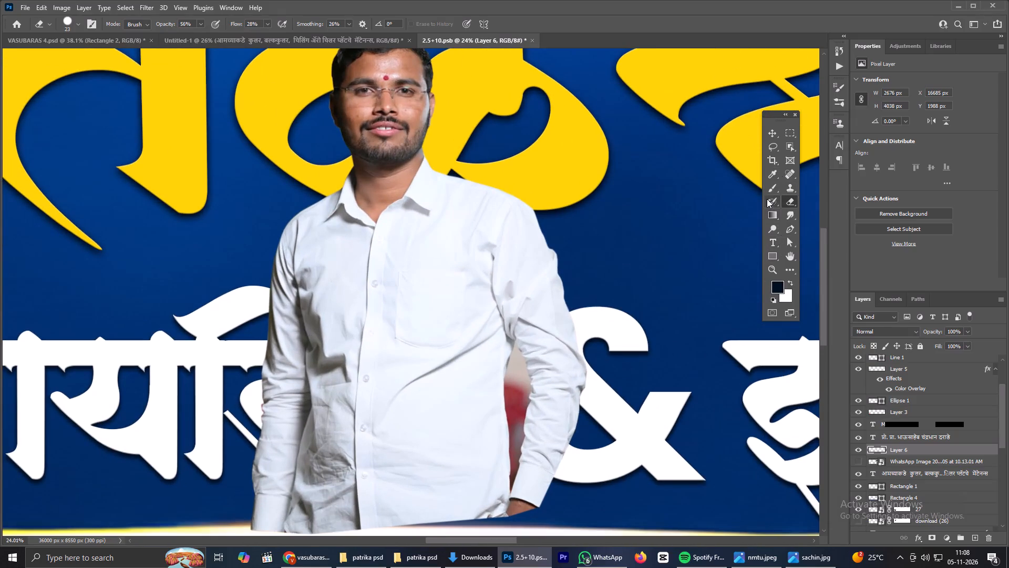
{"action": "left_click", "coordinate": [793, 226]}
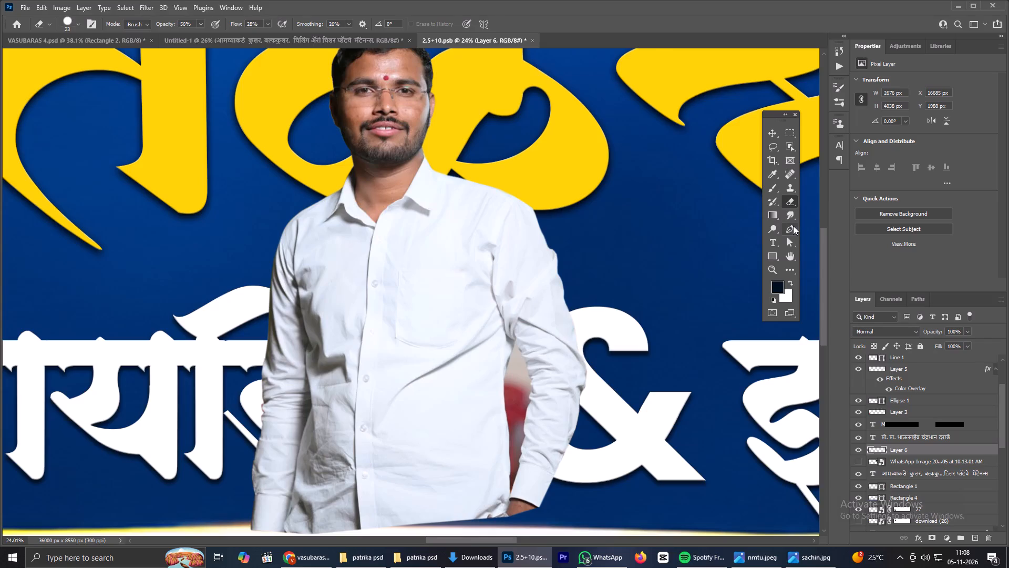
{"action": "scroll", "coordinate": [501, 464], "scroll_direction": "up", "scroll_amount": 8}
{"action": "key", "text": "space"}
{"action": "key", "text": "space"}
{"action": "key", "text": "space"}
{"action": "key", "text": "space"}
{"action": "left_click_drag", "start_coordinate": [522, 470], "coordinate": [521, 392]}
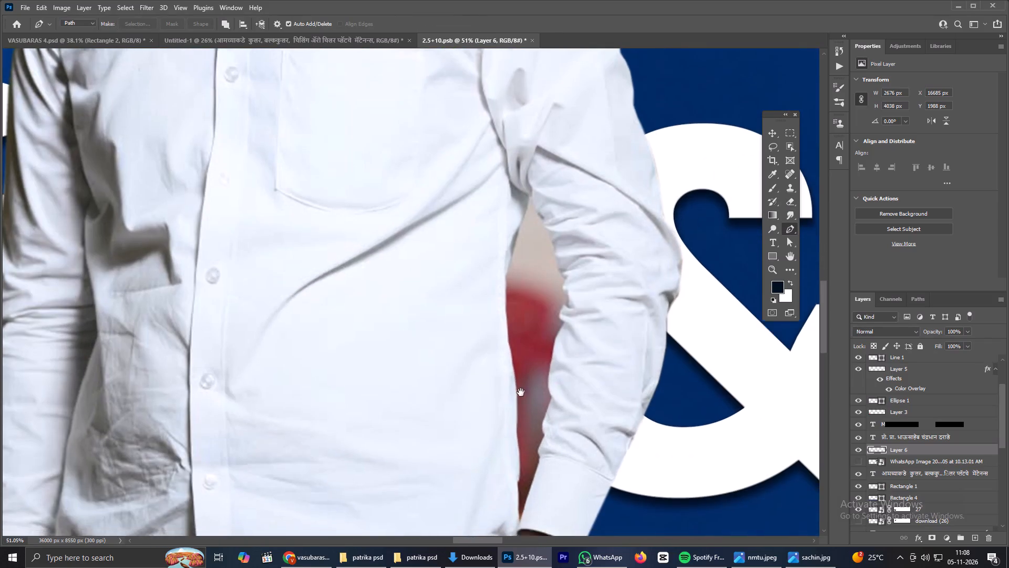
{"action": "left_click_drag", "start_coordinate": [521, 392], "coordinate": [522, 376]}
{"action": "scroll", "coordinate": [522, 402], "scroll_direction": "up", "scroll_amount": 7}
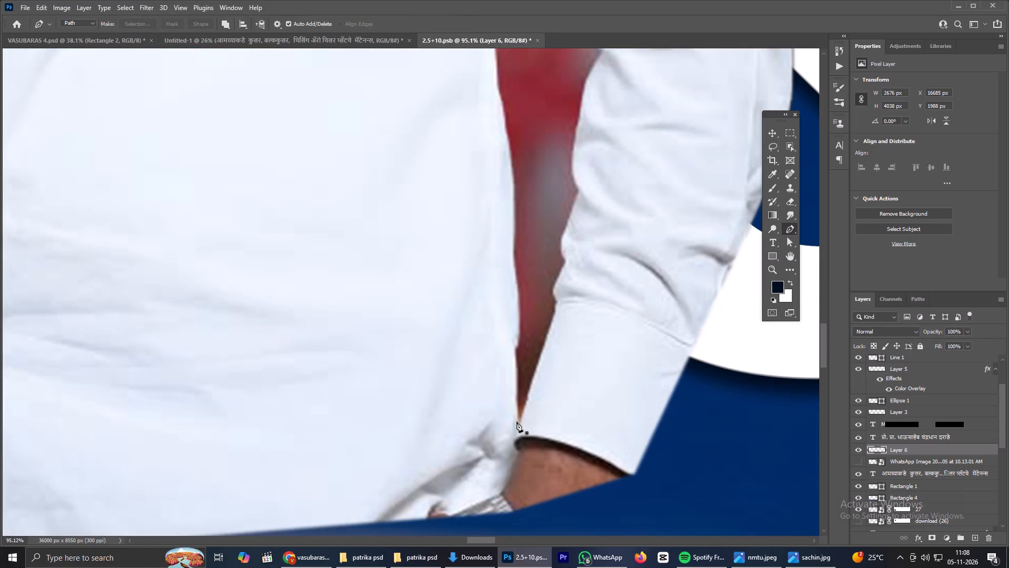
{"action": "left_click", "coordinate": [519, 420]}
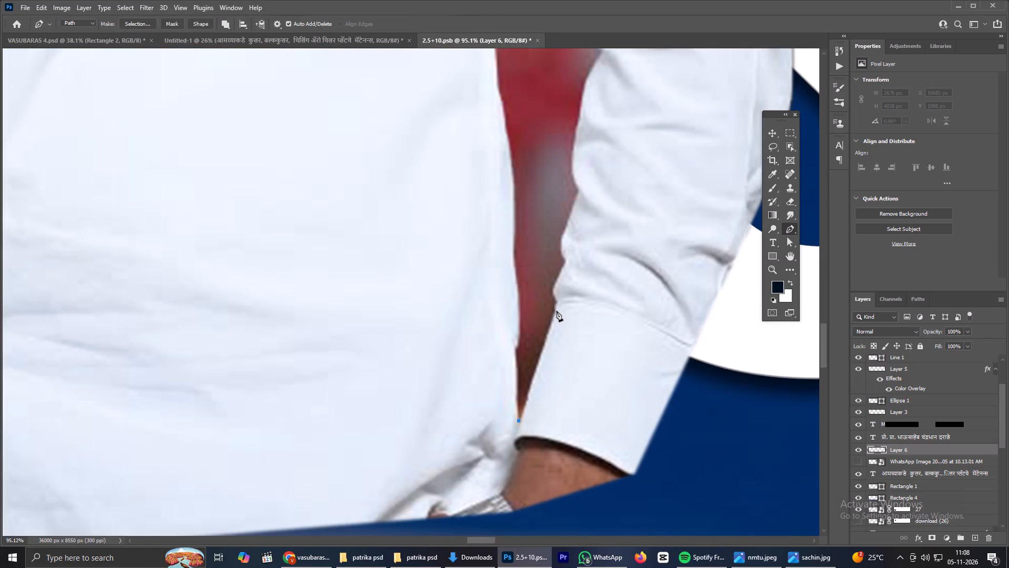
{"action": "left_click", "coordinate": [555, 309]}
{"action": "left_click", "coordinate": [565, 263]}
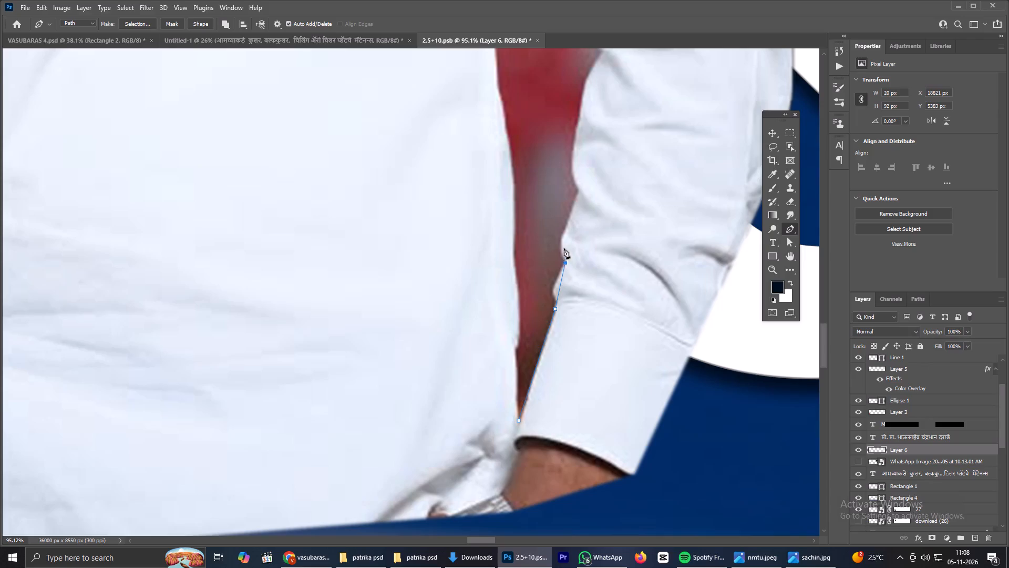
{"action": "left_click", "coordinate": [561, 243]}
{"action": "left_click", "coordinate": [564, 228]}
{"action": "left_click", "coordinate": [572, 210]}
{"action": "left_click", "coordinate": [581, 198]}
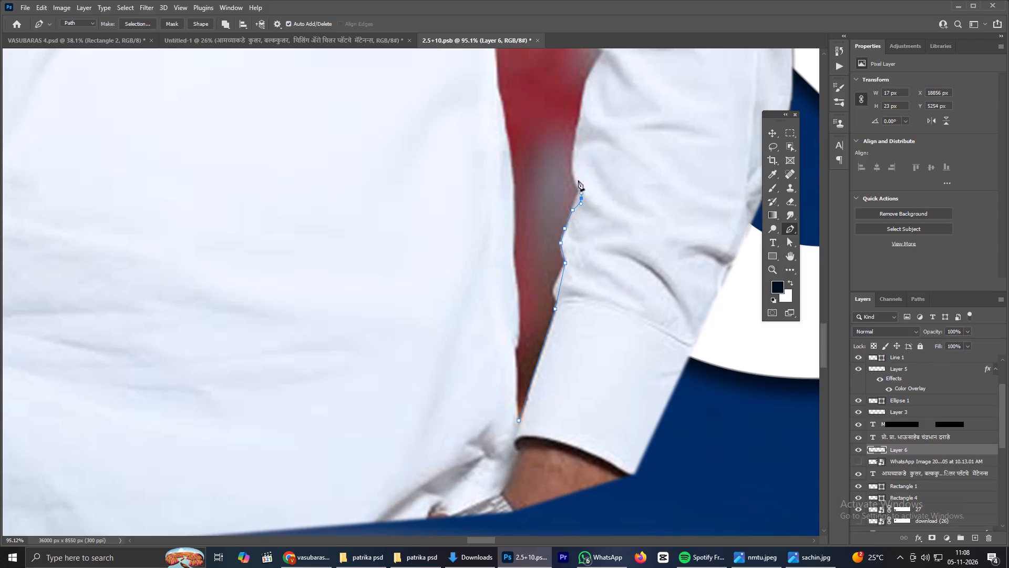
{"action": "left_click", "coordinate": [573, 174]}
{"action": "left_click", "coordinate": [578, 137]}
Continue the path up the inner sleeve edge to the folds near the elbow.
{"action": "key", "text": "space"}
{"action": "key", "text": "space"}
{"action": "key", "text": "space"}
{"action": "key", "text": "space"}
{"action": "key", "text": "space"}
{"action": "key", "text": "space"}
{"action": "key", "text": "space"}
{"action": "key", "text": "space"}
{"action": "left_click_drag", "start_coordinate": [590, 111], "coordinate": [513, 445]}
{"action": "left_click", "coordinate": [519, 396]}
{"action": "left_click", "coordinate": [526, 381]}
{"action": "left_click_drag", "start_coordinate": [520, 369], "coordinate": [520, 367]}
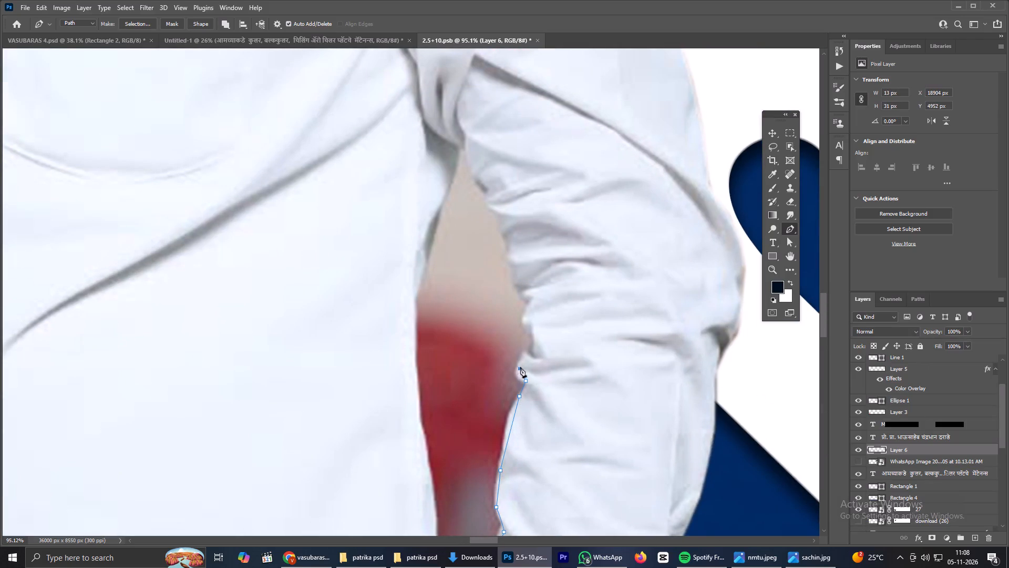
{"action": "left_click_drag", "start_coordinate": [520, 367], "coordinate": [522, 363]}
{"action": "left_click", "coordinate": [531, 351]}
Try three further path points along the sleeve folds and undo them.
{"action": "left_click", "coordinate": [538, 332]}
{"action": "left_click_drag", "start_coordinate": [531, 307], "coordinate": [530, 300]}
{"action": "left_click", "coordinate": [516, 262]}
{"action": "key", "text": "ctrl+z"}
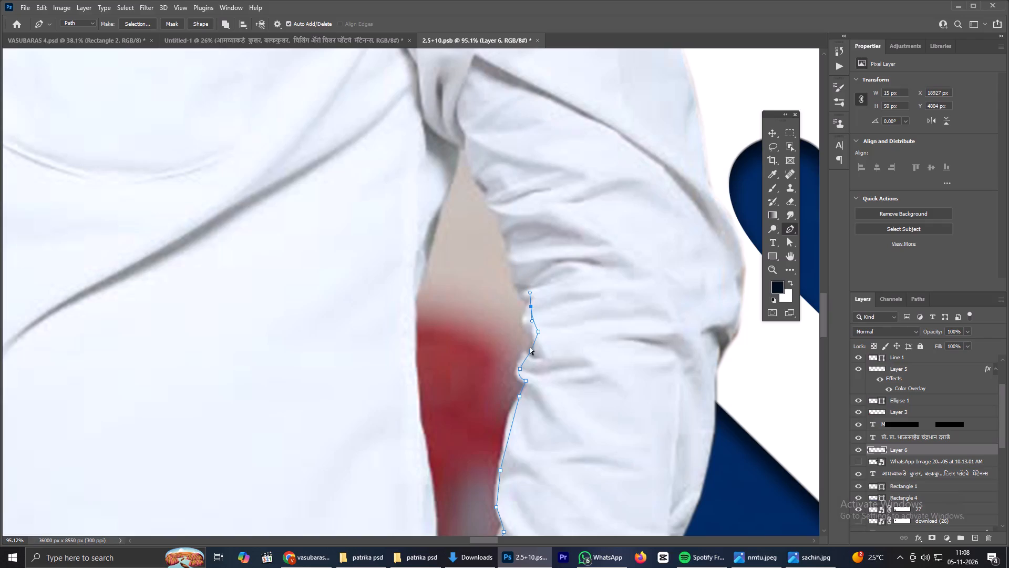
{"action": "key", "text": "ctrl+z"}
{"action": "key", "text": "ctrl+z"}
Trace the path closely along the upper sleeve folds to the peak of the gap below the armpit.
{"action": "left_click", "coordinate": [532, 339]}
{"action": "left_click", "coordinate": [524, 323]}
{"action": "left_click", "coordinate": [524, 307]}
{"action": "left_click", "coordinate": [522, 289]}
{"action": "left_click", "coordinate": [513, 269]}
{"action": "left_click", "coordinate": [507, 248]}
{"action": "left_click", "coordinate": [505, 229]}
{"action": "left_click_drag", "start_coordinate": [492, 199], "coordinate": [491, 195]}
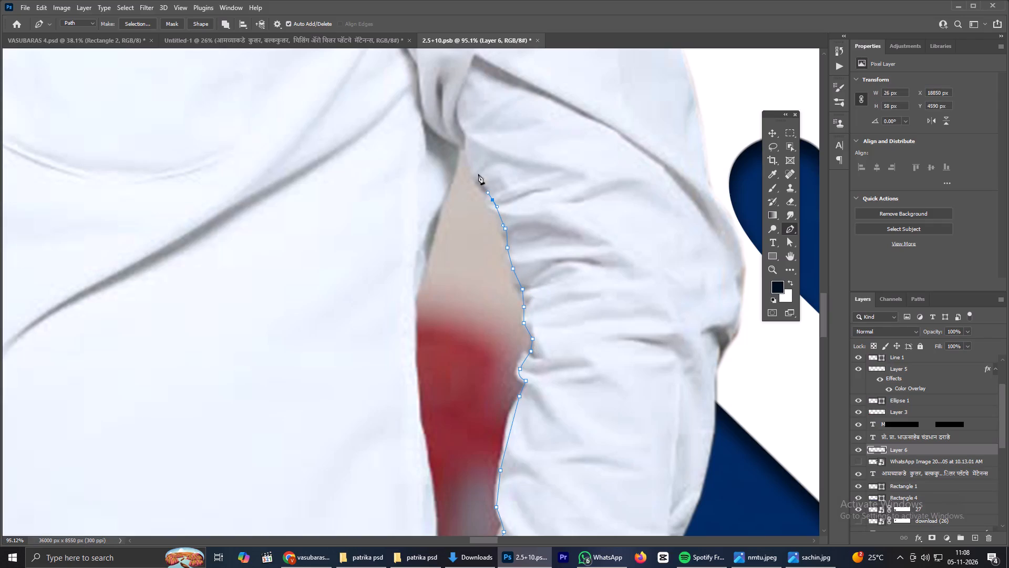
{"action": "left_click", "coordinate": [478, 170]}
{"action": "left_click", "coordinate": [470, 146]}
{"action": "left_click", "coordinate": [465, 136]}
Trace the path from the armpit peak down the side of the shirt body past the red background area.
{"action": "left_click", "coordinate": [457, 156]}
{"action": "left_click_drag", "start_coordinate": [449, 181], "coordinate": [449, 188]}
{"action": "left_click", "coordinate": [438, 202]}
{"action": "left_click", "coordinate": [436, 227]}
{"action": "left_click_drag", "start_coordinate": [428, 244], "coordinate": [424, 254]}
{"action": "left_click_drag", "start_coordinate": [423, 271], "coordinate": [423, 278]}
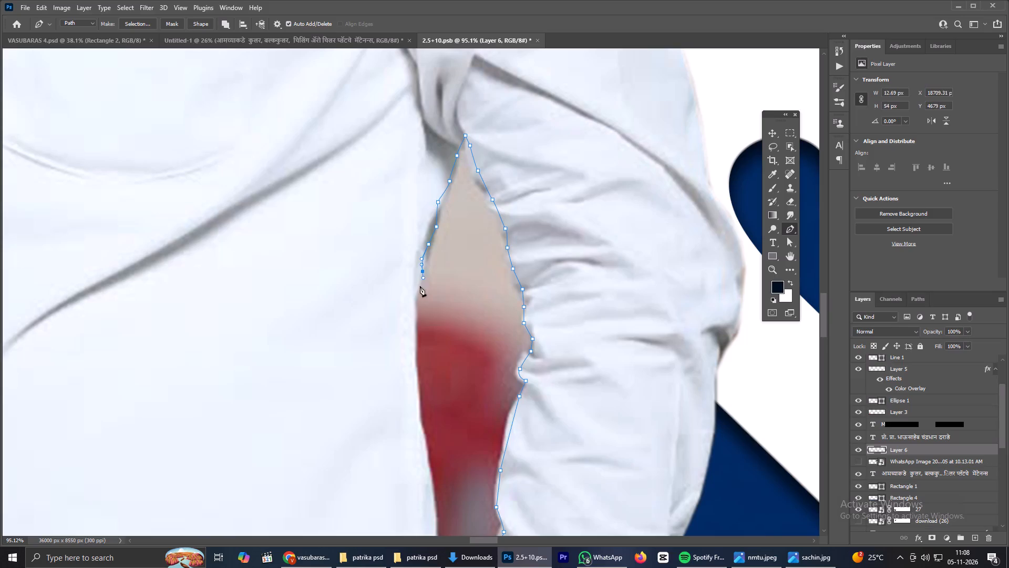
{"action": "left_click_drag", "start_coordinate": [419, 290], "coordinate": [418, 295]}
{"action": "left_click_drag", "start_coordinate": [416, 300], "coordinate": [417, 305]}
{"action": "left_click_drag", "start_coordinate": [414, 318], "coordinate": [414, 323]}
{"action": "left_click_drag", "start_coordinate": [414, 333], "coordinate": [414, 340]}
{"action": "left_click", "coordinate": [414, 358]}
{"action": "left_click_drag", "start_coordinate": [416, 372], "coordinate": [416, 379]}
{"action": "left_click_drag", "start_coordinate": [419, 392], "coordinate": [419, 400]}
{"action": "left_click", "coordinate": [421, 414]}
{"action": "left_click", "coordinate": [424, 445]}
{"action": "left_click", "coordinate": [425, 465]}
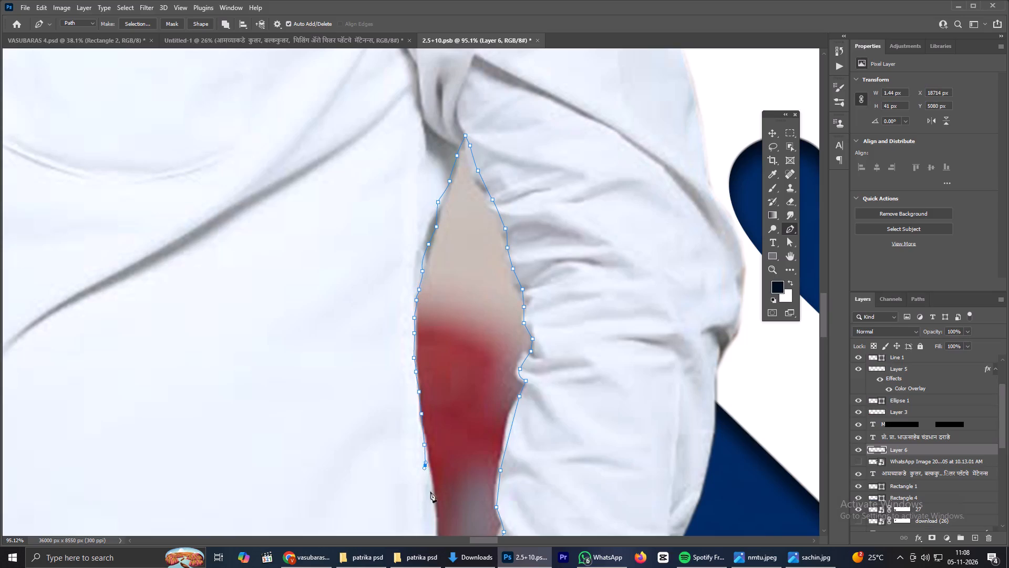
{"action": "left_click", "coordinate": [430, 498]}
Continue the path down the shirt's lower side edge and close it at the starting point by the wrist.
{"action": "key", "text": "space"}
{"action": "key", "text": "space"}
{"action": "key", "text": "space"}
{"action": "key", "text": "space"}
{"action": "key", "text": "space"}
{"action": "key", "text": "space"}
{"action": "key", "text": "space"}
{"action": "left_click_drag", "start_coordinate": [435, 478], "coordinate": [425, 287]}
{"action": "left_click", "coordinate": [435, 349]}
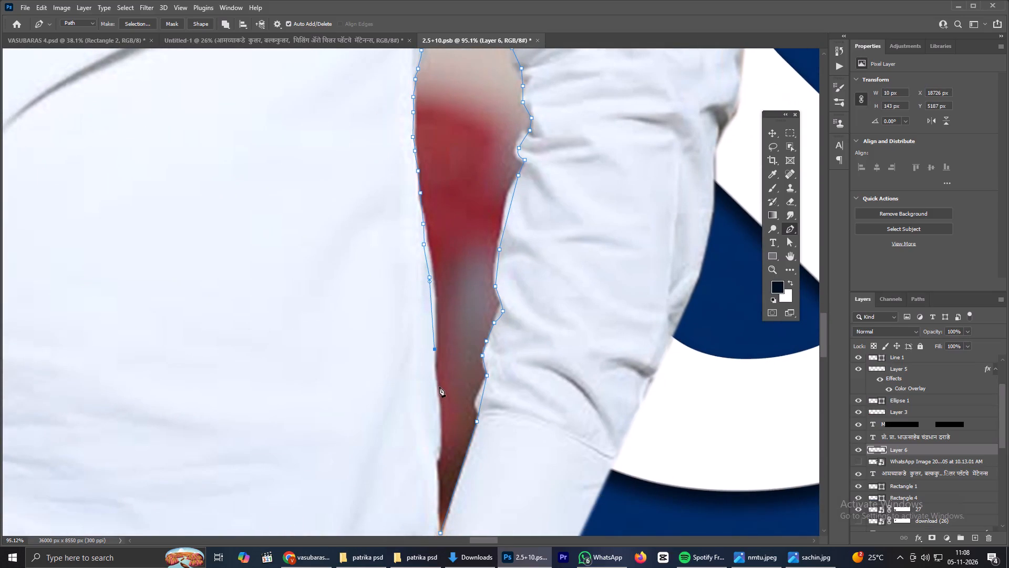
{"action": "left_click", "coordinate": [436, 393]}
{"action": "left_click", "coordinate": [437, 439]}
{"action": "left_click", "coordinate": [435, 485]}
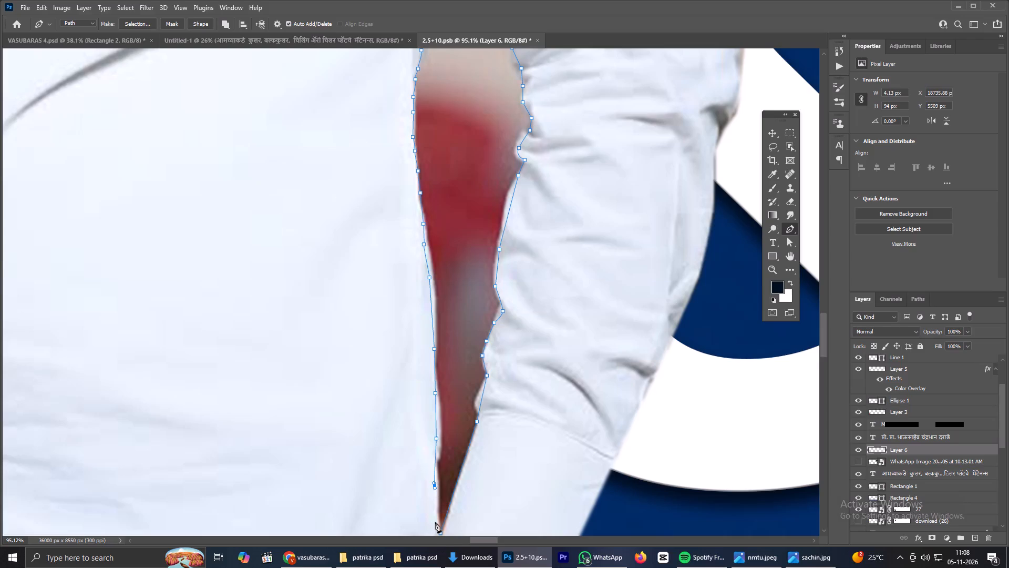
{"action": "left_click", "coordinate": [440, 532]}
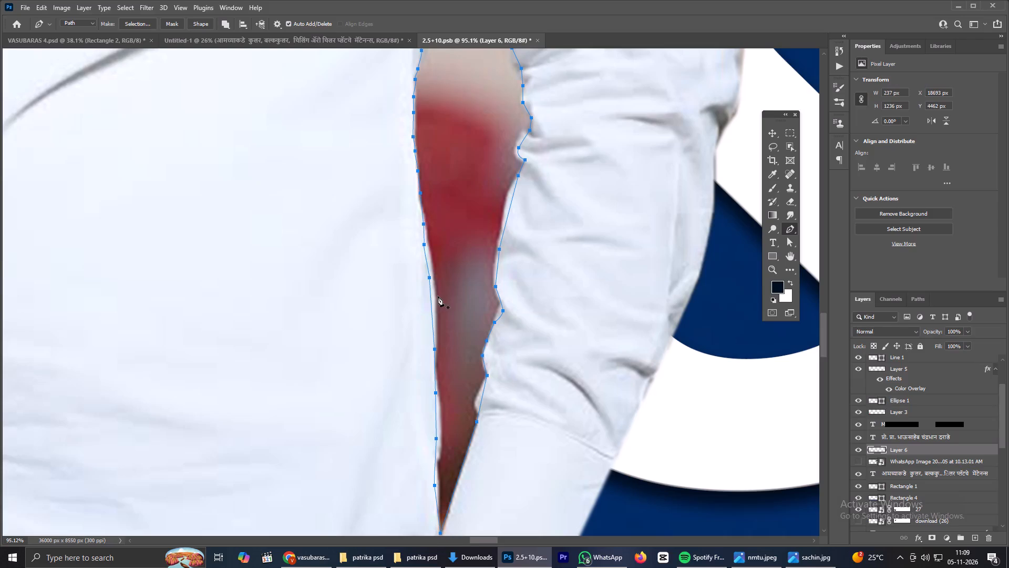
Turn the closed path into a selection with a 3-pixel feather, delete the background inside the arm gap, and deselect.
{"action": "right_click", "coordinate": [438, 297]}
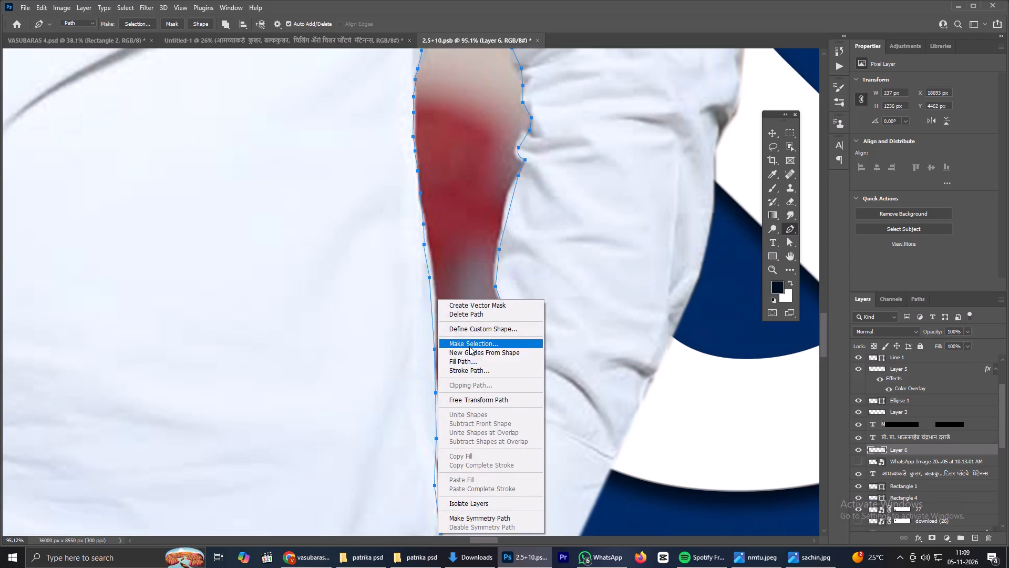
{"action": "left_click", "coordinate": [469, 346]}
{"action": "key", "text": "BackSpace"}
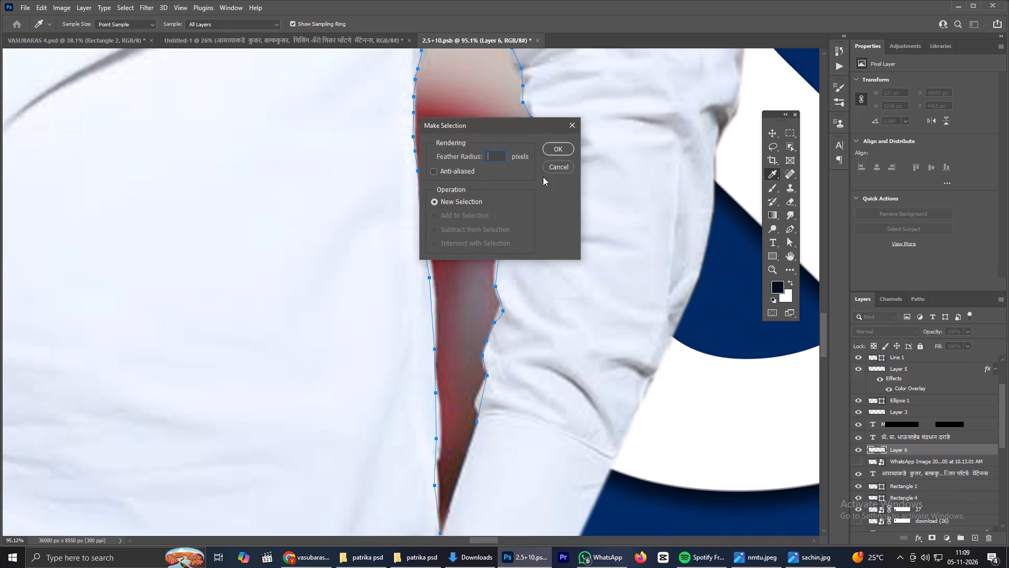
{"action": "key", "text": "3"}
{"action": "key", "text": "Return"}
{"action": "key", "text": "BackSpace"}
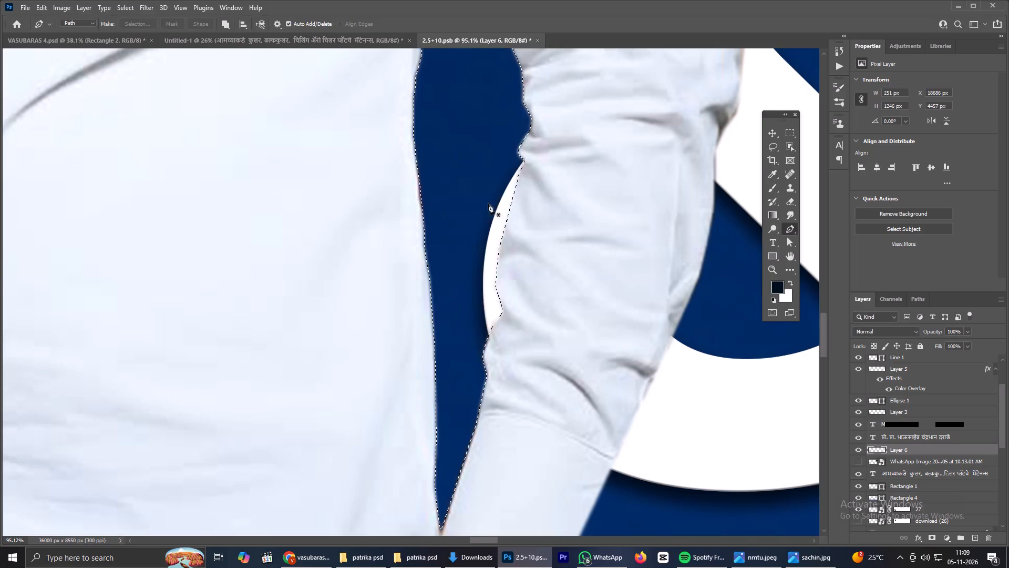
{"action": "scroll", "coordinate": [461, 208], "scroll_direction": "down", "scroll_amount": 10}
{"action": "left_click", "coordinate": [764, 130]}
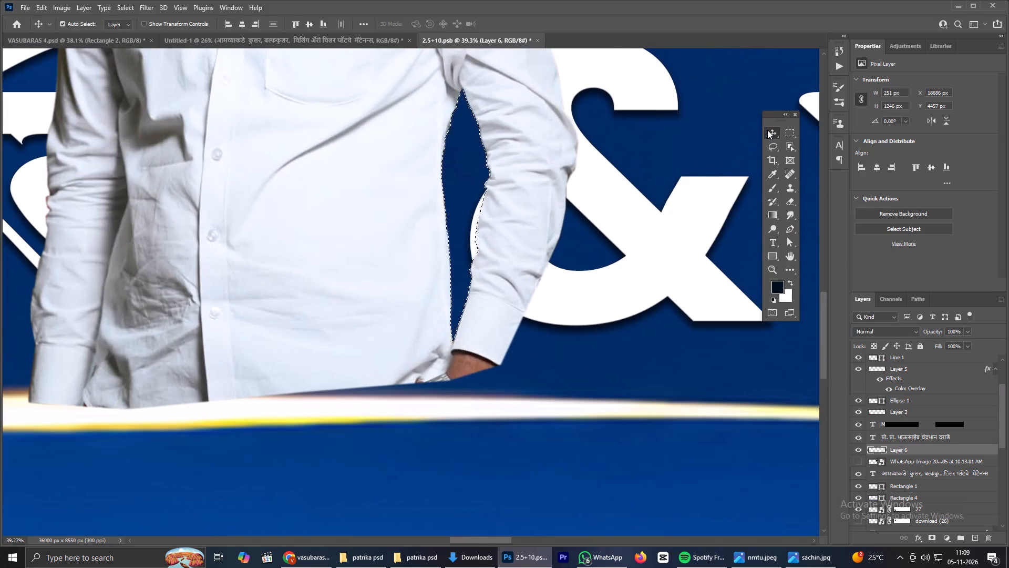
{"action": "key", "text": "ctrl+d"}
Copy the portrait cut-out on Layer 6 into the VASUBARAS 4.psd poster.
{"action": "scroll", "coordinate": [490, 149], "scroll_direction": "down", "scroll_amount": 5}
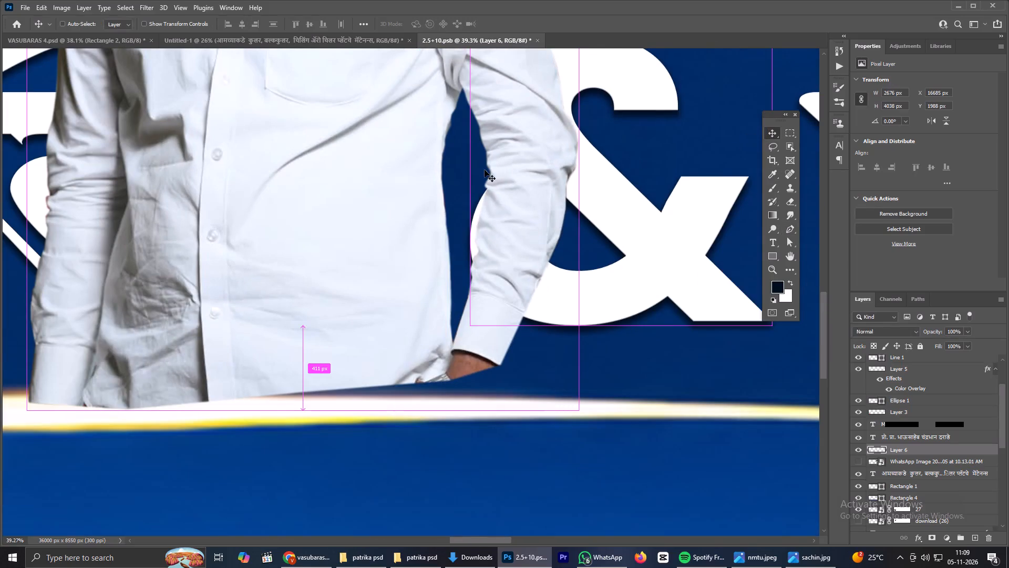
{"action": "scroll", "coordinate": [476, 174], "scroll_direction": "down", "scroll_amount": 2}
{"action": "scroll", "coordinate": [248, 206], "scroll_direction": "down", "scroll_amount": 7}
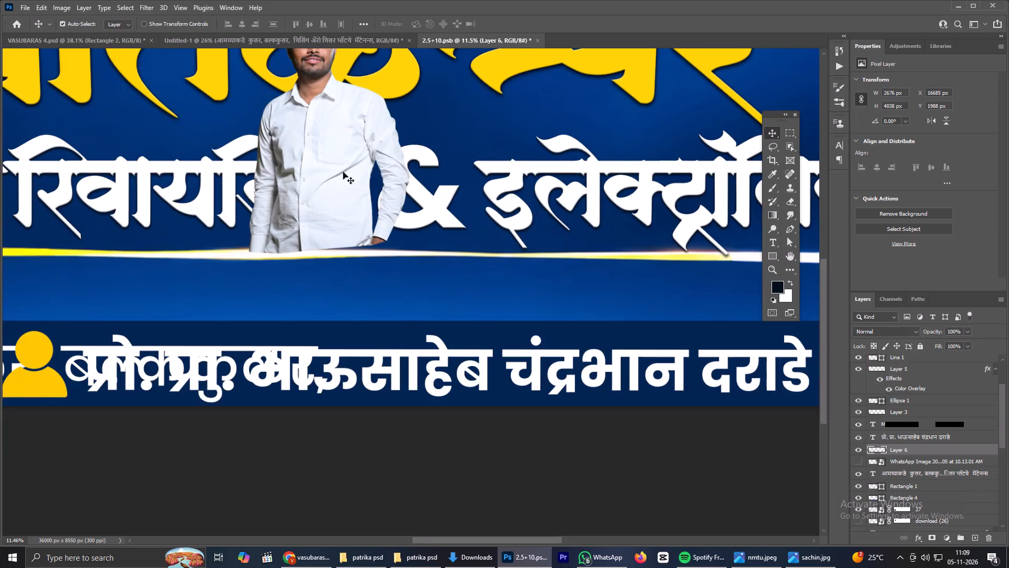
{"action": "key", "text": "space"}
{"action": "key", "text": "space"}
{"action": "key", "text": "space"}
{"action": "key", "text": "space"}
{"action": "key", "text": "space"}
{"action": "key", "text": "space"}
{"action": "key", "text": "space"}
{"action": "key", "text": "space"}
{"action": "left_click_drag", "start_coordinate": [344, 162], "coordinate": [437, 377]}
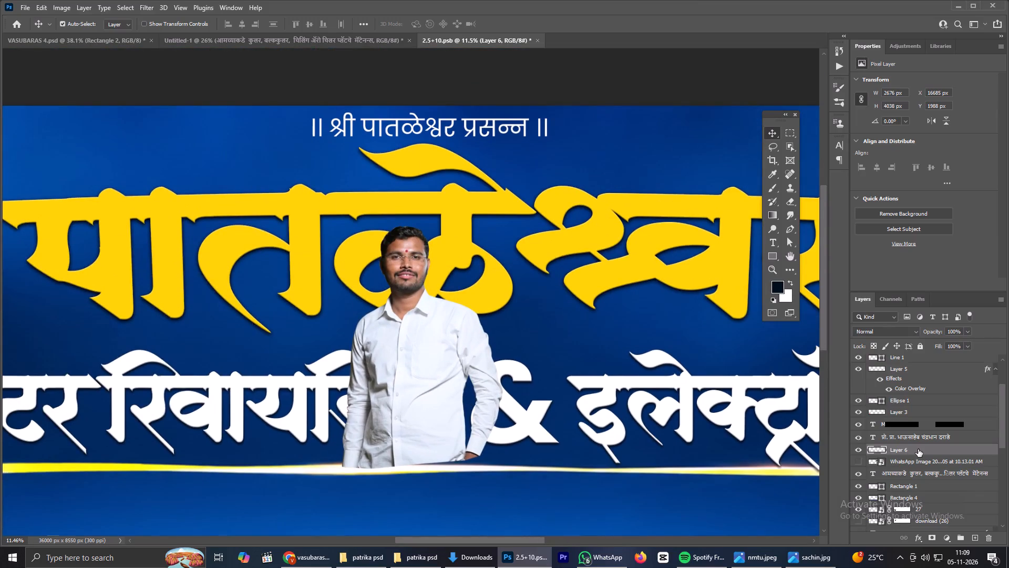
{"action": "key", "text": "v"}
{"action": "left_click_drag", "start_coordinate": [915, 449], "coordinate": [85, 41]}
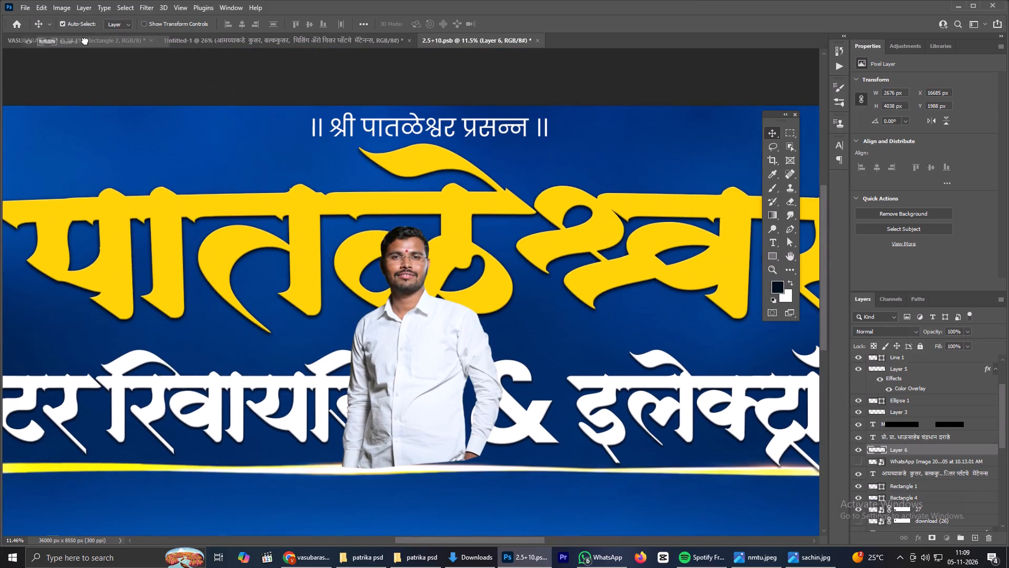
{"action": "left_click_drag", "start_coordinate": [85, 41], "coordinate": [495, 480]}
Scale the portrait proportionally to about 26% and place it in the poster's lower-right corner.
{"action": "scroll", "coordinate": [497, 448], "scroll_direction": "down", "scroll_amount": 8}
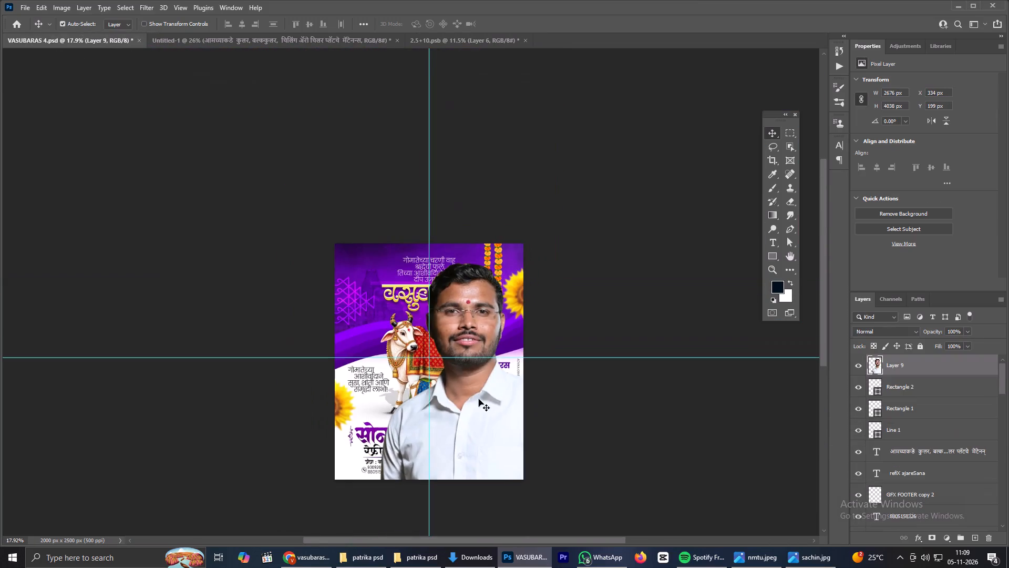
{"action": "left_click", "coordinate": [466, 421]}
{"action": "left_click_drag", "start_coordinate": [466, 421], "coordinate": [472, 435]}
{"action": "key", "text": "ctrl+t"}
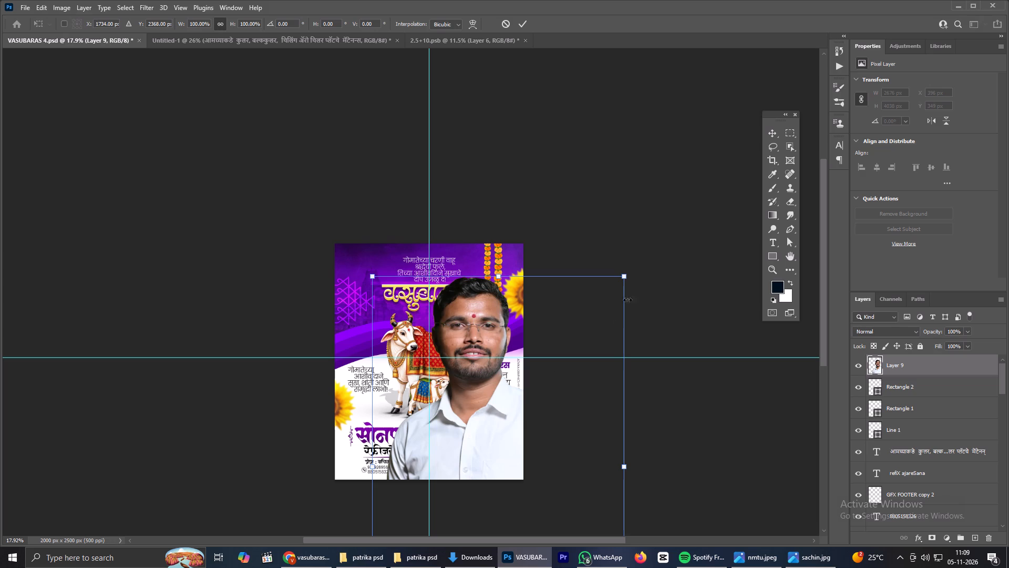
{"action": "left_click_drag", "start_coordinate": [625, 272], "coordinate": [476, 348], "text": "alt"}
{"action": "left_click_drag", "start_coordinate": [491, 469], "coordinate": [491, 469]}
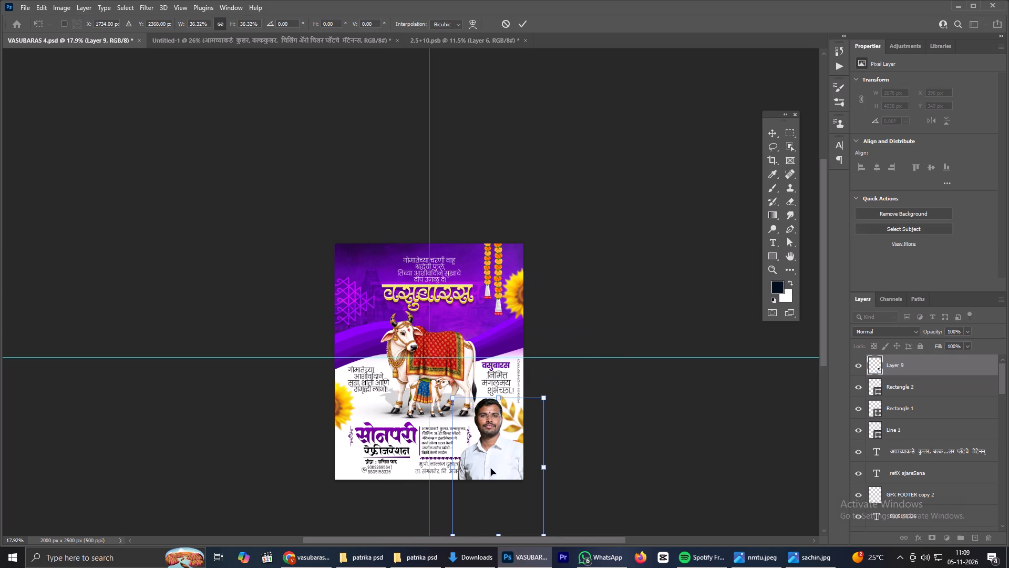
{"action": "left_click_drag", "start_coordinate": [491, 469], "coordinate": [488, 425]}
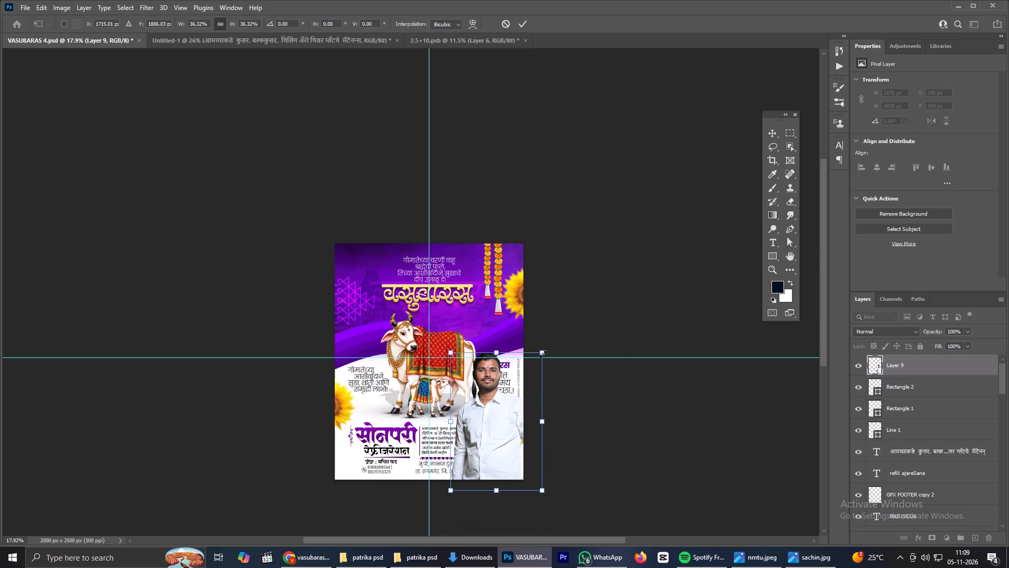
{"action": "left_click_drag", "start_coordinate": [543, 354], "coordinate": [519, 367], "text": "alt"}
{"action": "left_click_drag", "start_coordinate": [499, 415], "coordinate": [506, 450]}
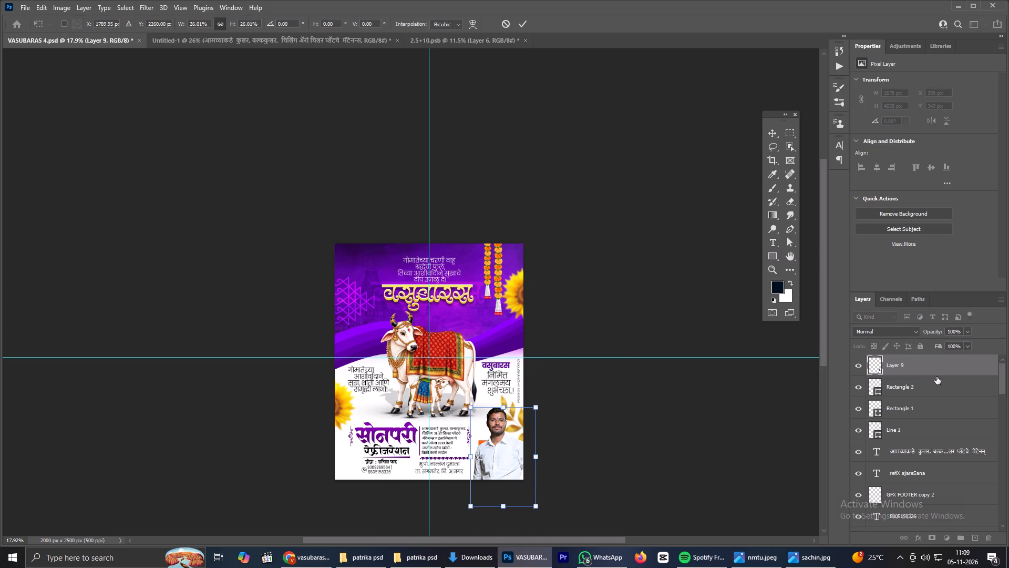
Duplicate the orange Rectangle 2 shape layer beneath the portrait layer.
{"action": "left_click", "coordinate": [914, 377], "text": "alt"}
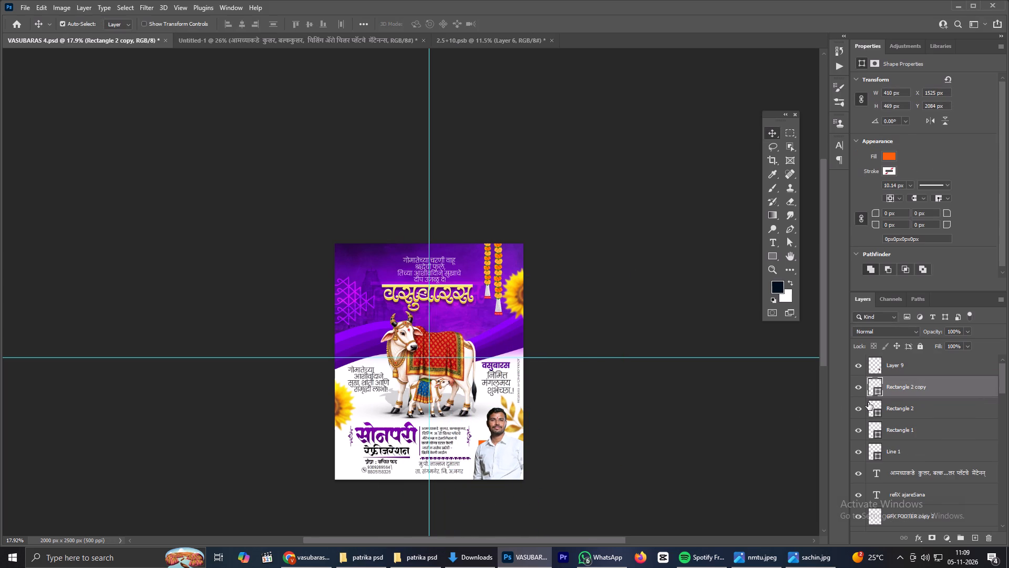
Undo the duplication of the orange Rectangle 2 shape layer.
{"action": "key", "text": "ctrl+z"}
Clip the portrait on Layer 9 to the orange Rectangle 2 shape with a clipping mask.
{"action": "left_click", "coordinate": [909, 365]}
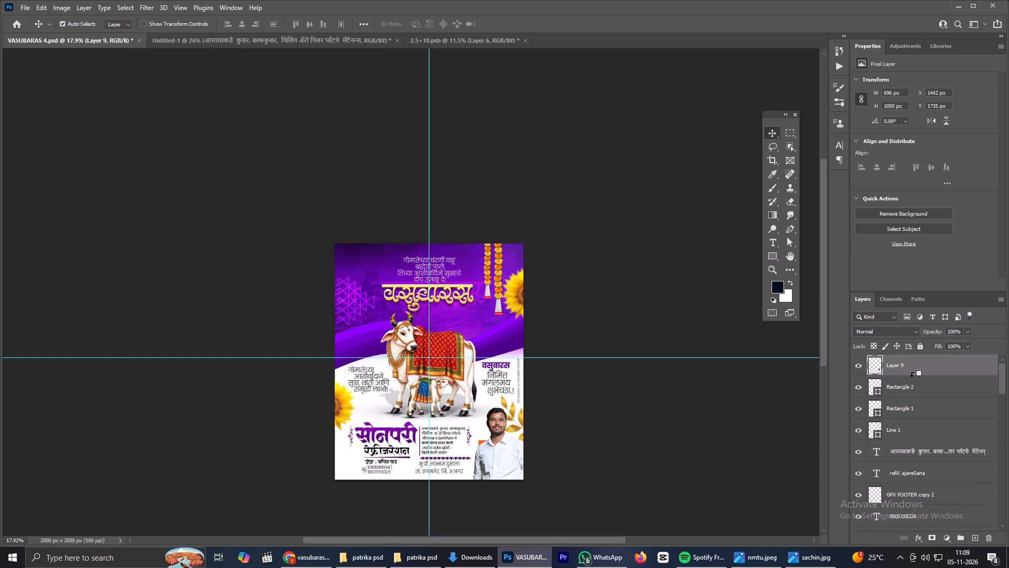
{"action": "left_click", "coordinate": [912, 377], "text": "alt"}
{"action": "scroll", "coordinate": [471, 447], "scroll_direction": "up", "scroll_amount": 3}
{"action": "scroll", "coordinate": [911, 394], "scroll_direction": "up", "scroll_amount": 3}
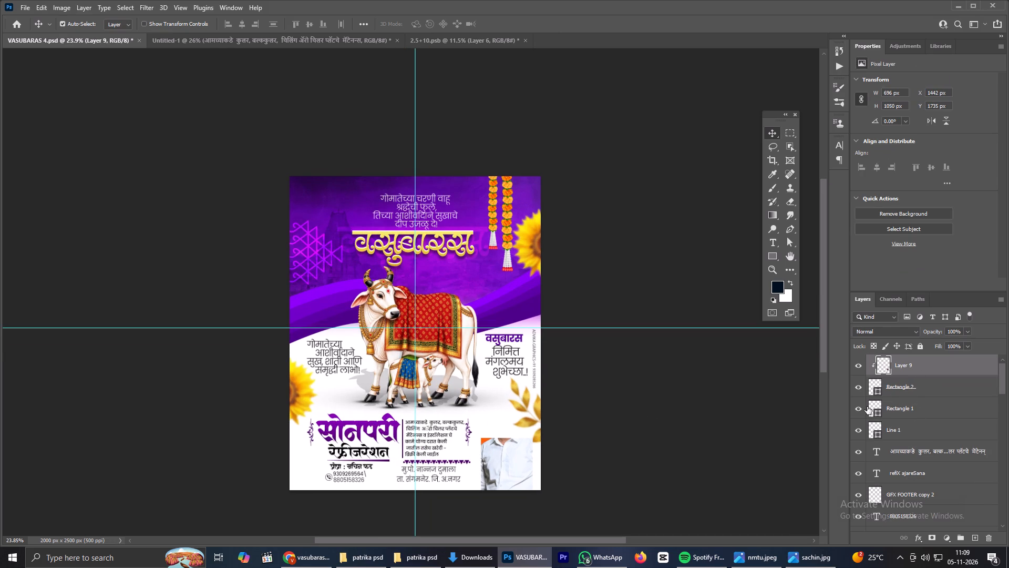
{"action": "scroll", "coordinate": [867, 407], "scroll_direction": "up", "scroll_amount": 2}
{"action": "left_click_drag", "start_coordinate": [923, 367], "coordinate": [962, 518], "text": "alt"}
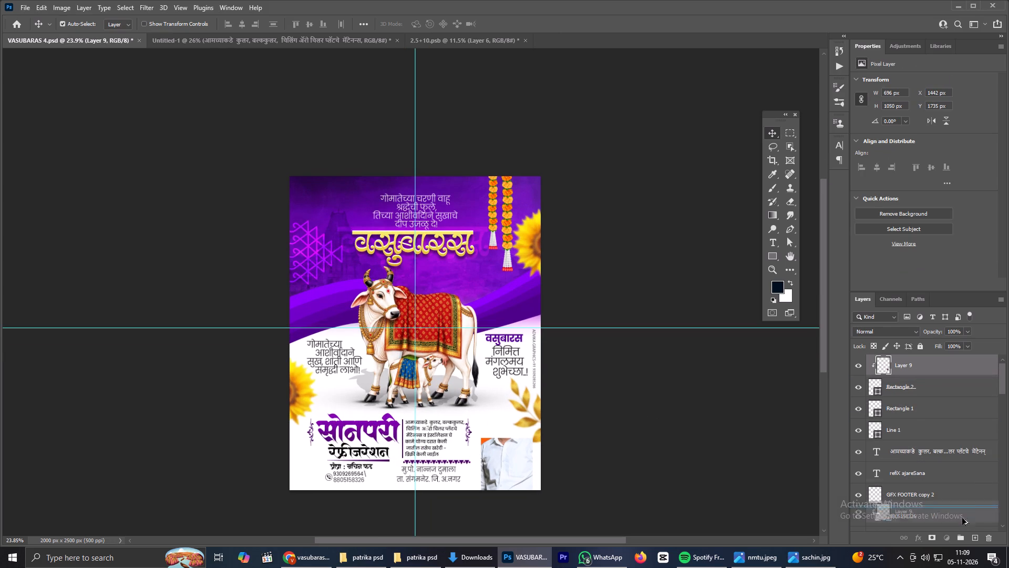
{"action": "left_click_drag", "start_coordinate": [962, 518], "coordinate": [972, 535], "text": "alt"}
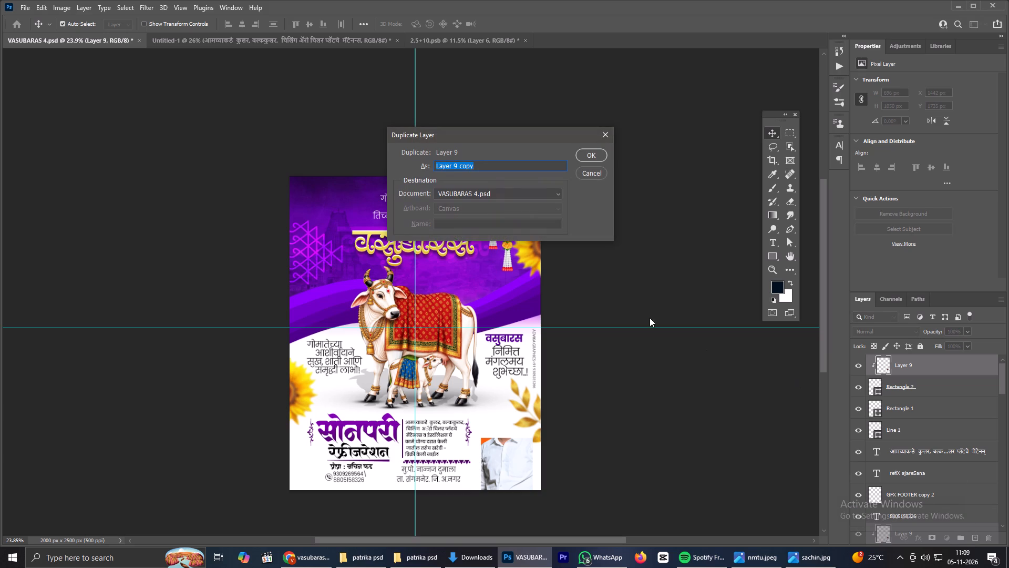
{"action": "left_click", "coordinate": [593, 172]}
Duplicate the clipped portrait layer, Layer 9, and release the copy from its clipping mask.
{"action": "left_click_drag", "start_coordinate": [946, 366], "coordinate": [970, 528]}
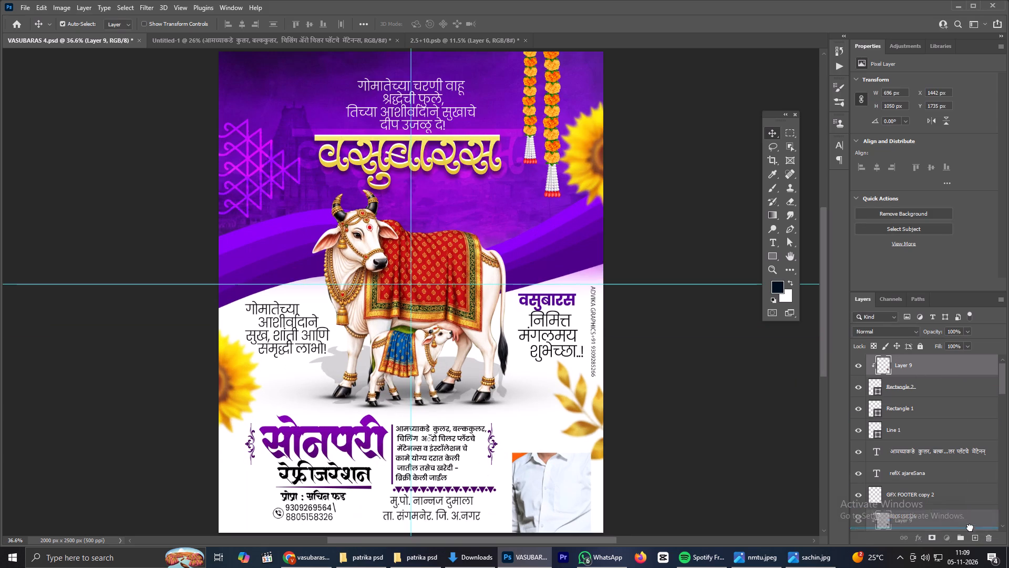
{"action": "left_click_drag", "start_coordinate": [970, 528], "coordinate": [972, 535]}
{"action": "right_click", "coordinate": [919, 364]}
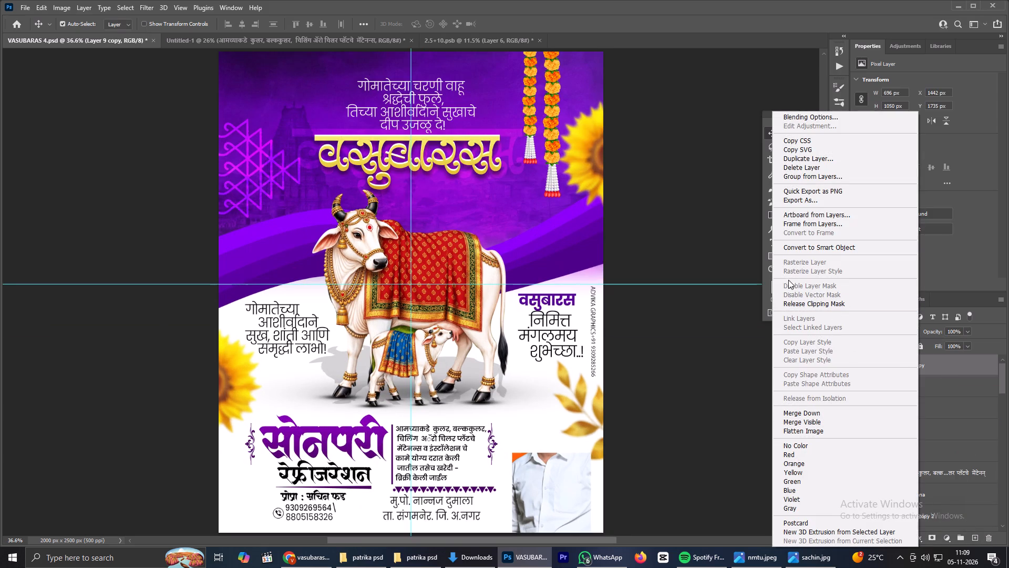
{"action": "left_click", "coordinate": [808, 306]}
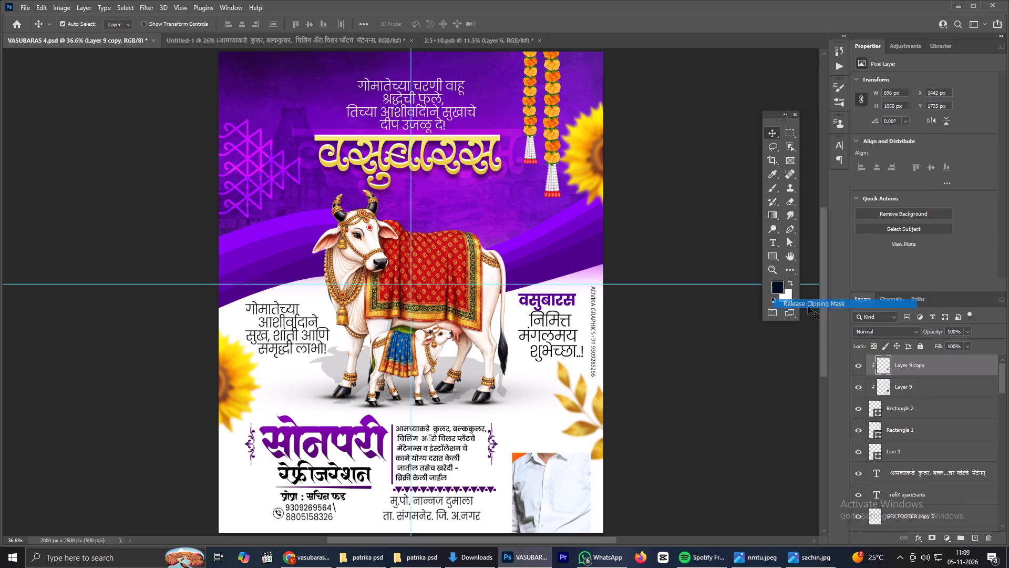
{"action": "scroll", "coordinate": [718, 336], "scroll_direction": "down", "scroll_amount": 1}
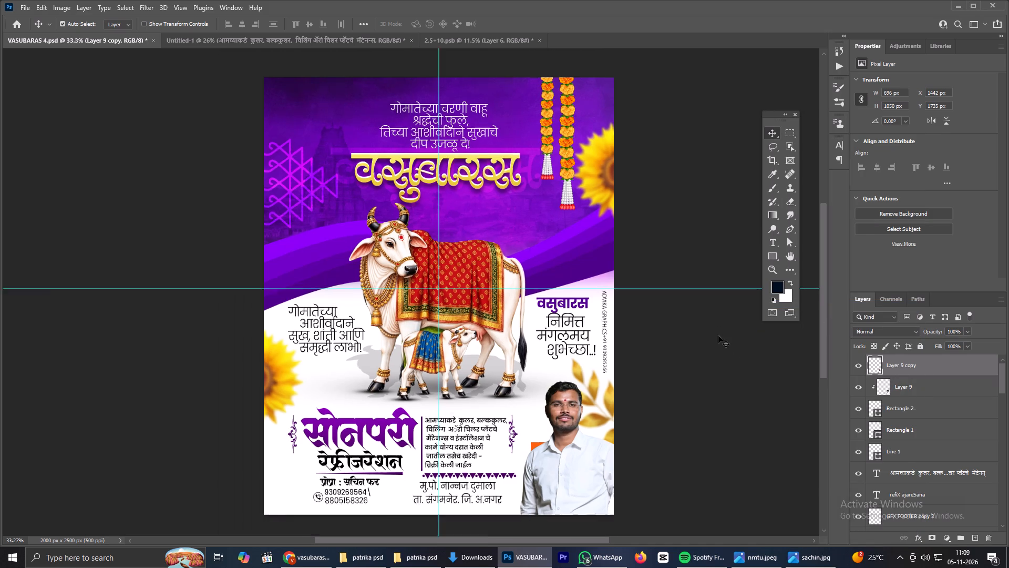
{"action": "scroll", "coordinate": [718, 336], "scroll_direction": "down", "scroll_amount": 4}
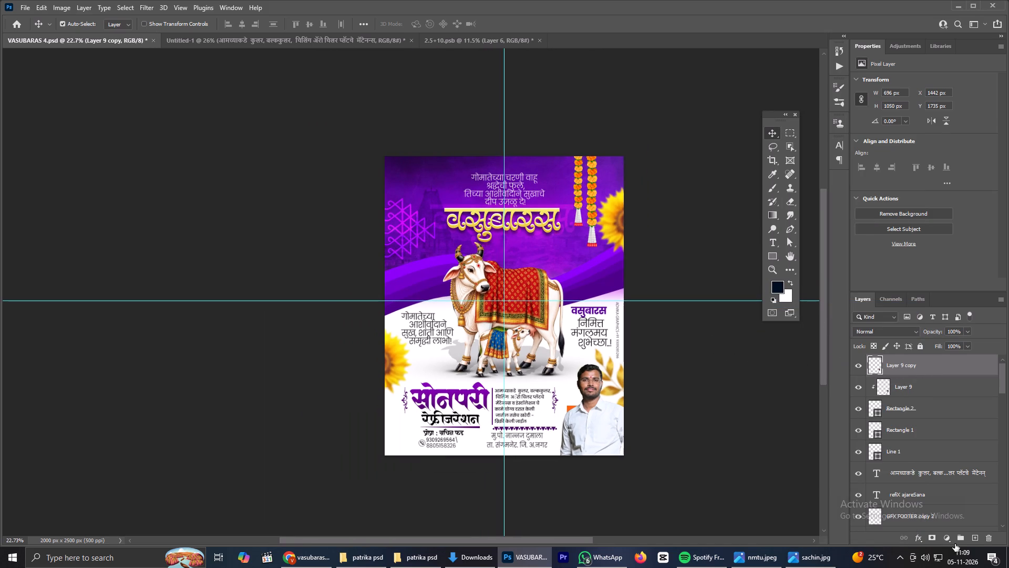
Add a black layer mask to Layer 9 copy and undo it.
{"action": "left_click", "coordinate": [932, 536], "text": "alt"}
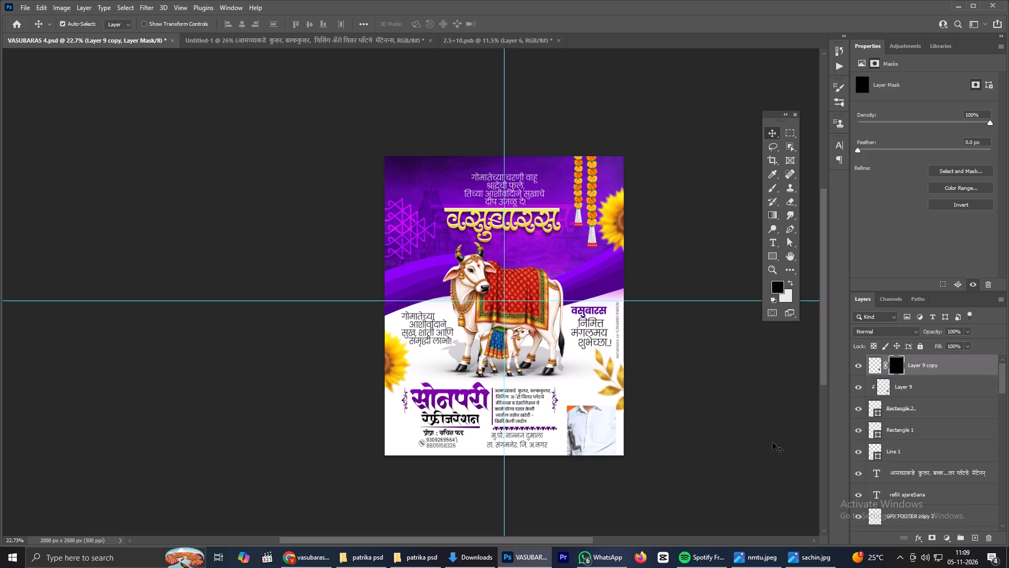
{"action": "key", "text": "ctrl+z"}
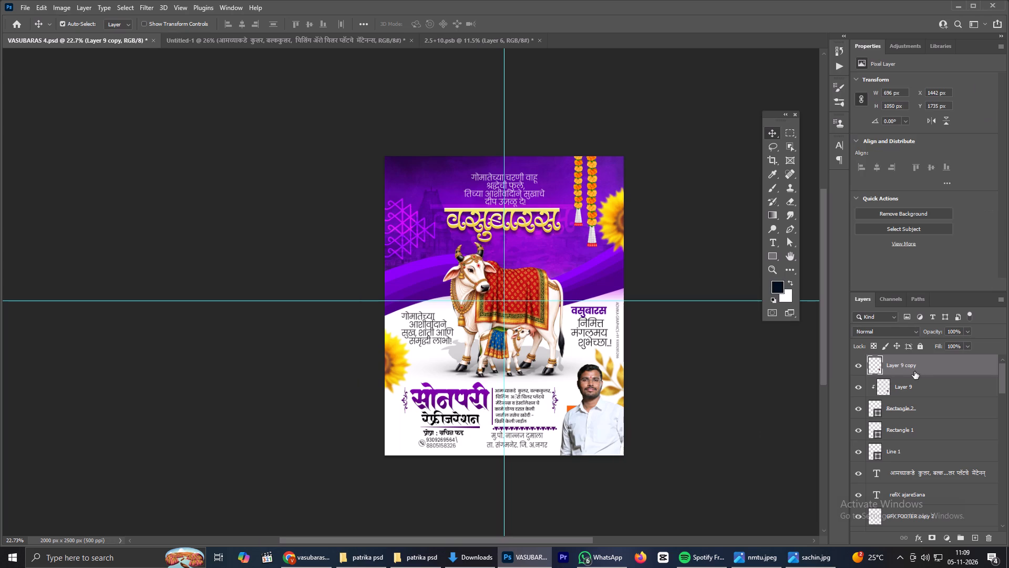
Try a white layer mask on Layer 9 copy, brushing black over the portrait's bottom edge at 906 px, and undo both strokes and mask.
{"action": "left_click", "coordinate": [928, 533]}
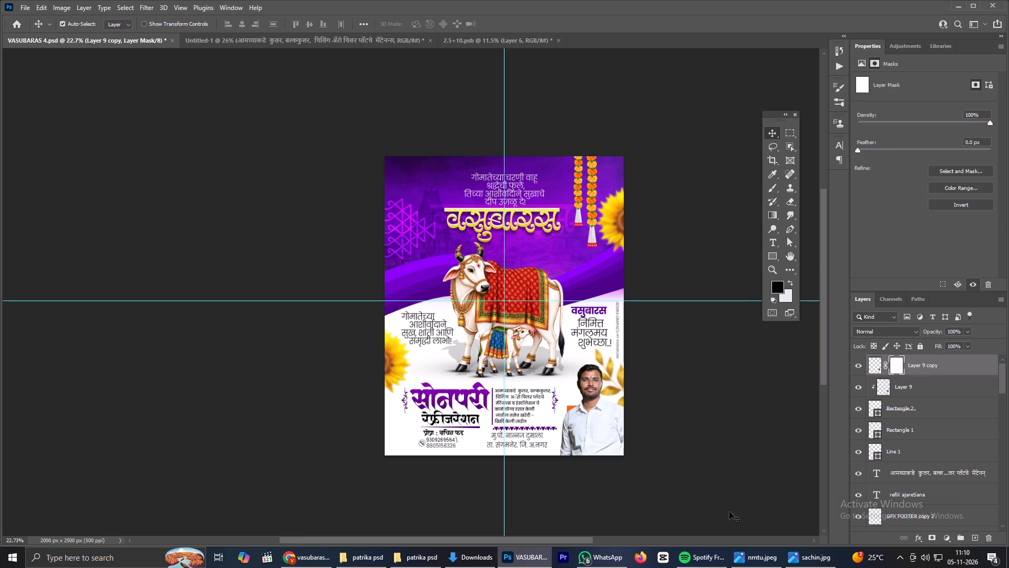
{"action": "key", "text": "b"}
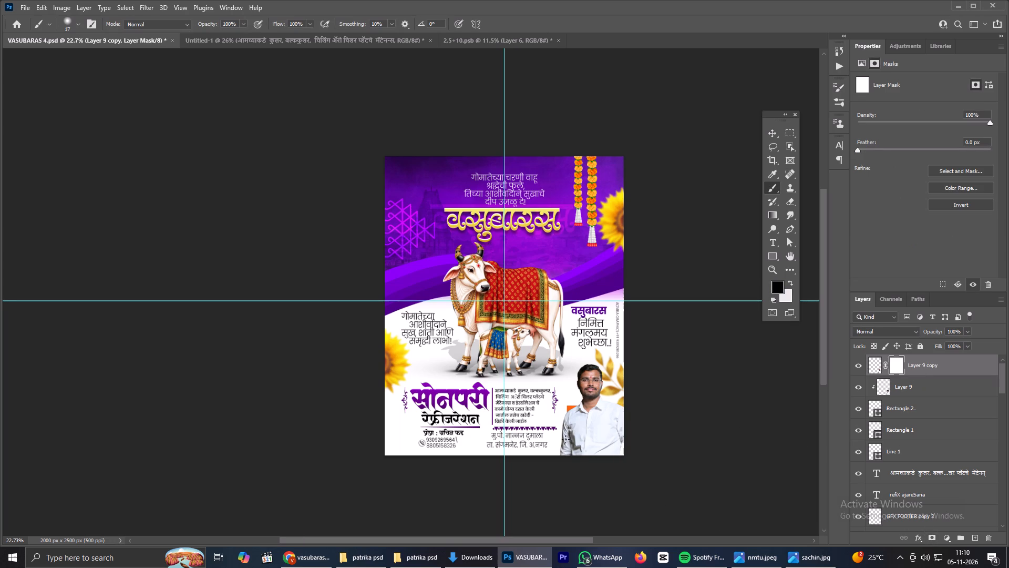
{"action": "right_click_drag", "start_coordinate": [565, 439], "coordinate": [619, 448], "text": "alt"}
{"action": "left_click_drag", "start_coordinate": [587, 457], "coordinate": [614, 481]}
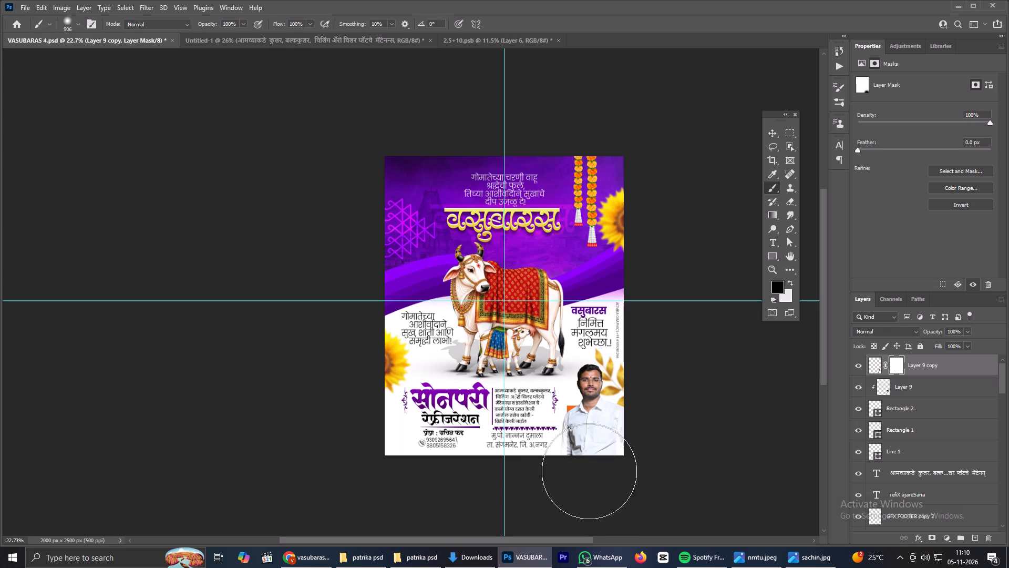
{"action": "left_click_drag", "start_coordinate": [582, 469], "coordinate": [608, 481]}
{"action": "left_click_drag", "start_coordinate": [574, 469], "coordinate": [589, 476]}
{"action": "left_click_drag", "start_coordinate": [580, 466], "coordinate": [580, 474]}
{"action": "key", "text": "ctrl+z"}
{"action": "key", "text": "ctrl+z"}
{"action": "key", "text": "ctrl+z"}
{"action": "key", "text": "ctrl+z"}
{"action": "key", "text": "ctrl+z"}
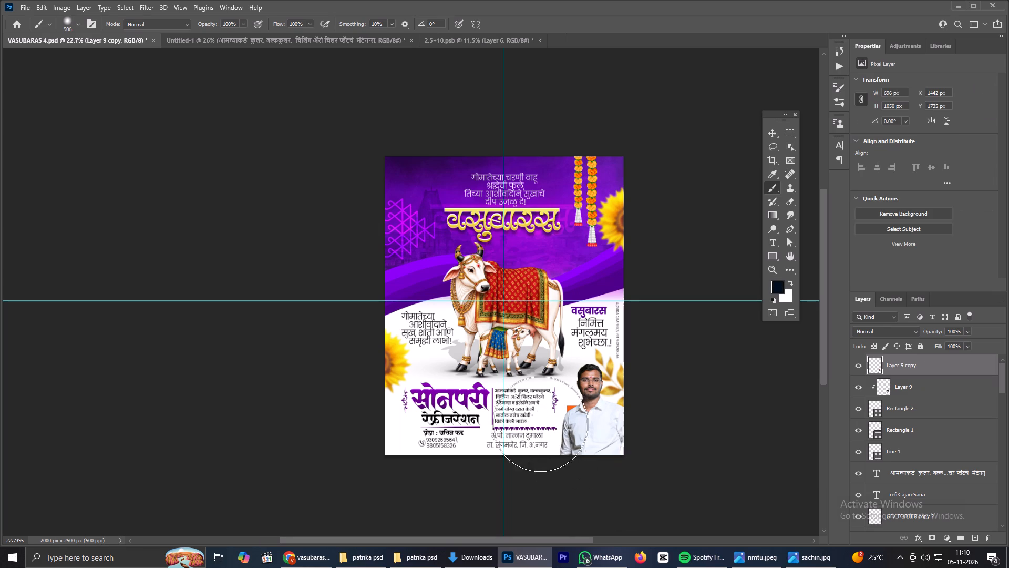
Add a white layer mask to Layer 9 copy and set the brush to Soft Round Pressure Size at 369 px.
{"action": "left_click", "coordinate": [929, 541]}
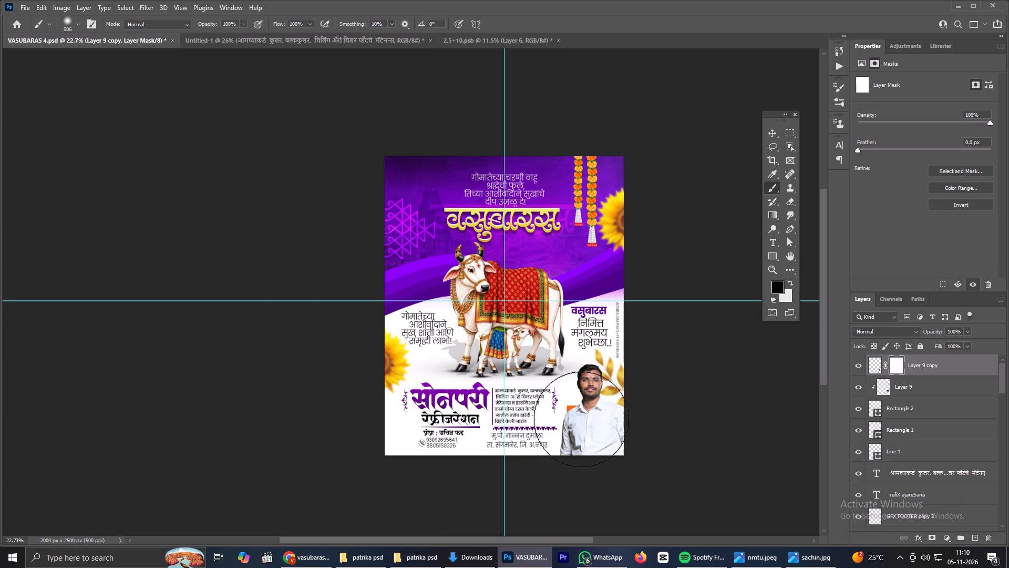
{"action": "left_click", "coordinate": [74, 21]}
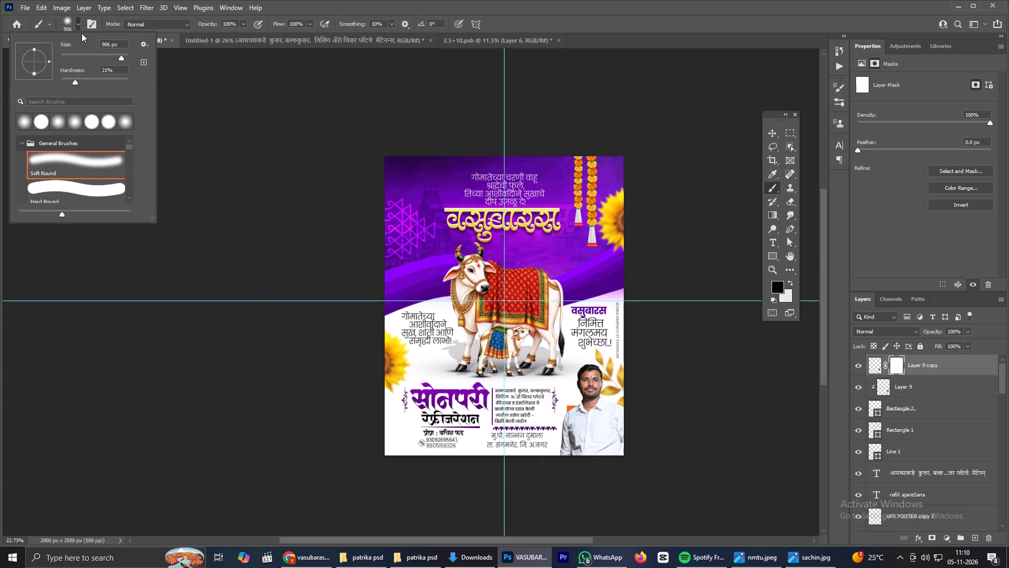
{"action": "scroll", "coordinate": [52, 195], "scroll_direction": "up", "scroll_amount": 5}
{"action": "scroll", "coordinate": [51, 186], "scroll_direction": "down", "scroll_amount": 3}
{"action": "scroll", "coordinate": [51, 186], "scroll_direction": "up", "scroll_amount": 1}
{"action": "scroll", "coordinate": [51, 186], "scroll_direction": "down", "scroll_amount": 2}
{"action": "scroll", "coordinate": [51, 186], "scroll_direction": "up", "scroll_amount": 6}
{"action": "scroll", "coordinate": [51, 186], "scroll_direction": "down", "scroll_amount": 5}
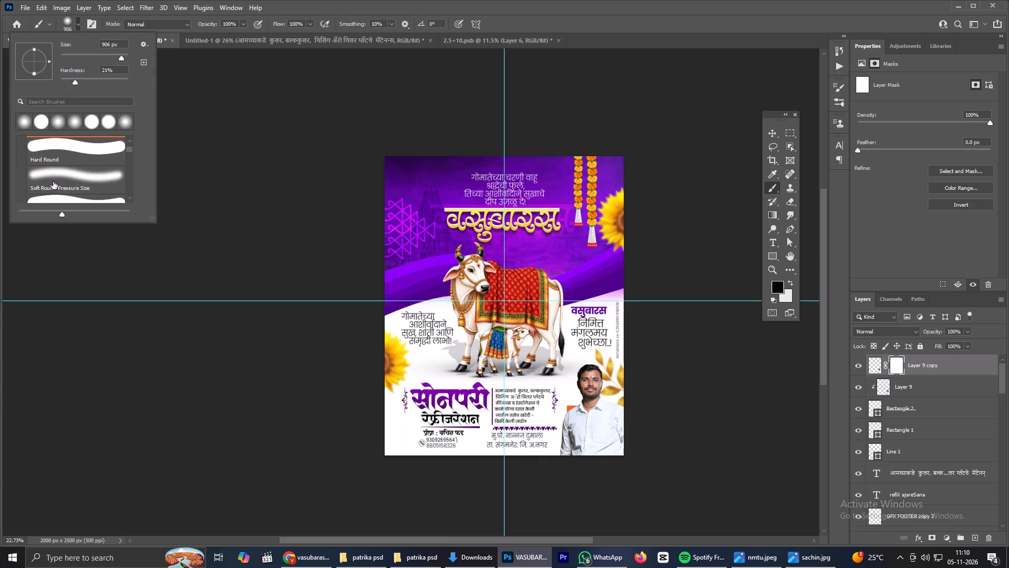
{"action": "left_click", "coordinate": [56, 178]}
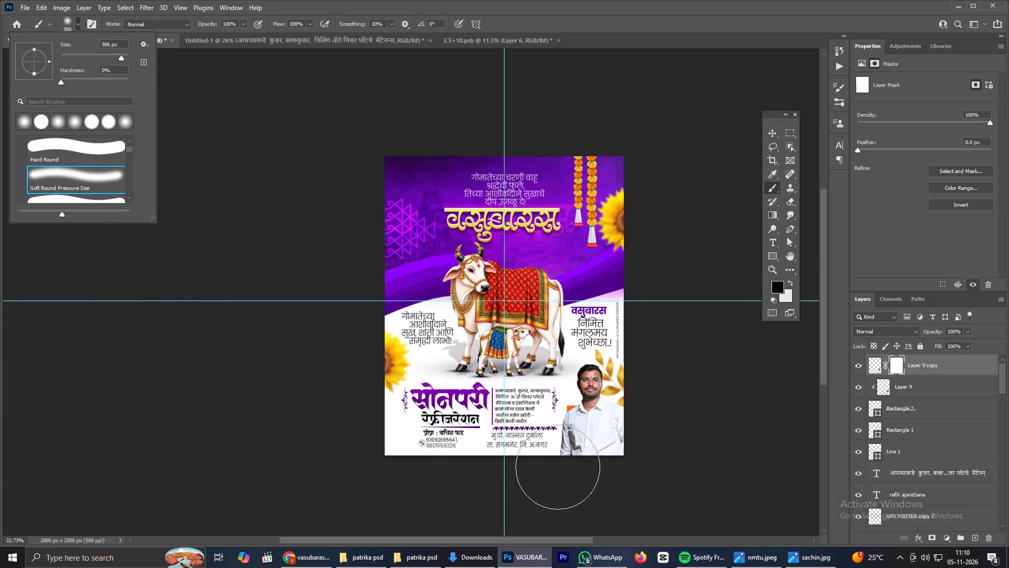
{"action": "right_click_drag", "start_coordinate": [562, 458], "coordinate": [542, 457]}
{"action": "right_click_drag", "start_coordinate": [561, 455], "coordinate": [528, 460], "text": "alt"}
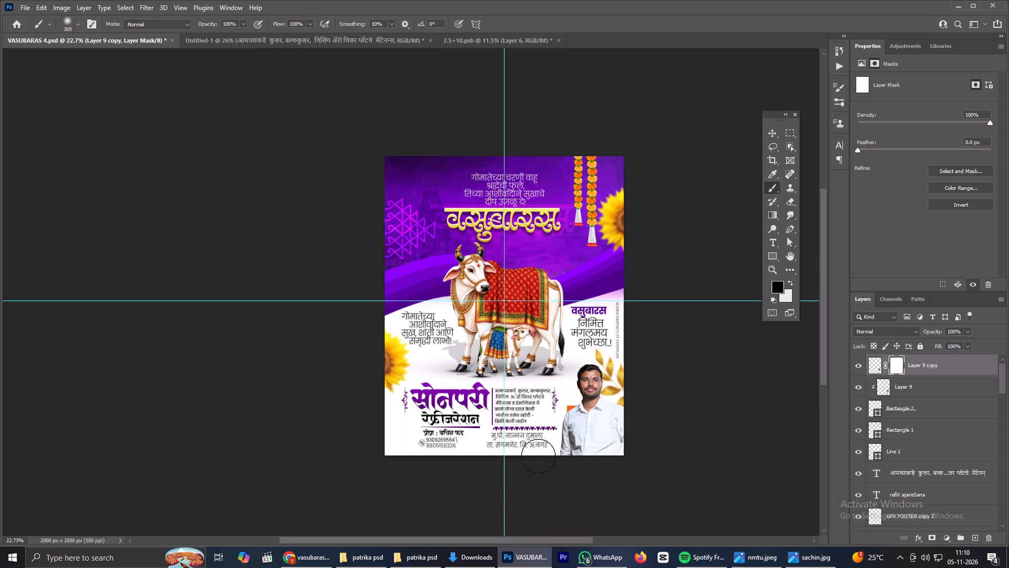
Paint black on Layer 9 copy's mask to hide the portrait's overhang beyond the orange rectangle's left and bottom edges.
{"action": "left_click_drag", "start_coordinate": [540, 451], "coordinate": [584, 465]}
{"action": "left_click_drag", "start_coordinate": [553, 447], "coordinate": [629, 487]}
{"action": "left_click_drag", "start_coordinate": [549, 452], "coordinate": [571, 475]}
{"action": "left_click_drag", "start_coordinate": [559, 435], "coordinate": [558, 460]}
{"action": "left_click_drag", "start_coordinate": [549, 431], "coordinate": [560, 464]}
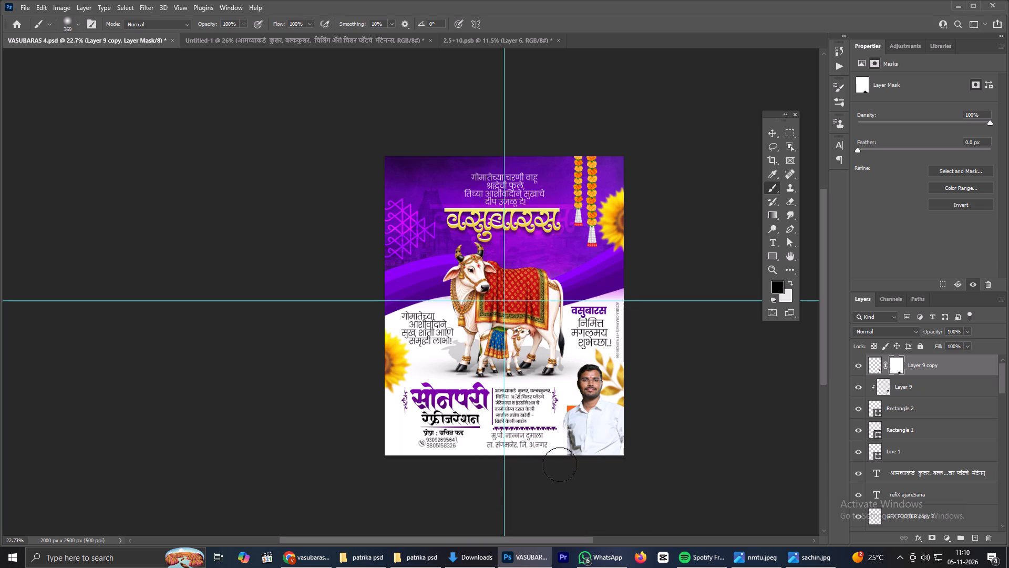
{"action": "left_click_drag", "start_coordinate": [560, 464], "coordinate": [560, 462]}
{"action": "left_click_drag", "start_coordinate": [557, 430], "coordinate": [563, 455]}
{"action": "left_click_drag", "start_coordinate": [555, 428], "coordinate": [549, 448]}
{"action": "left_click_drag", "start_coordinate": [541, 430], "coordinate": [594, 459]}
Paint black on Layer 9 copy's mask to hide the sleeve that extends past the orange rectangle's right edge.
{"action": "left_click_drag", "start_coordinate": [602, 452], "coordinate": [631, 454]}
{"action": "left_click_drag", "start_coordinate": [631, 450], "coordinate": [637, 458]}
{"action": "left_click_drag", "start_coordinate": [639, 442], "coordinate": [640, 454]}
{"action": "left_click_drag", "start_coordinate": [636, 436], "coordinate": [637, 456]}
{"action": "left_click_drag", "start_coordinate": [633, 428], "coordinate": [648, 445]}
{"action": "left_click_drag", "start_coordinate": [646, 421], "coordinate": [643, 443]}
{"action": "left_click_drag", "start_coordinate": [632, 417], "coordinate": [637, 441]}
{"action": "left_click_drag", "start_coordinate": [631, 421], "coordinate": [632, 443]}
{"action": "left_click_drag", "start_coordinate": [630, 427], "coordinate": [632, 448]}
{"action": "left_click_drag", "start_coordinate": [631, 425], "coordinate": [633, 448]}
{"action": "left_click_drag", "start_coordinate": [630, 419], "coordinate": [634, 442]}
{"action": "left_click_drag", "start_coordinate": [632, 420], "coordinate": [634, 443]}
{"action": "left_click_drag", "start_coordinate": [630, 421], "coordinate": [633, 447]}
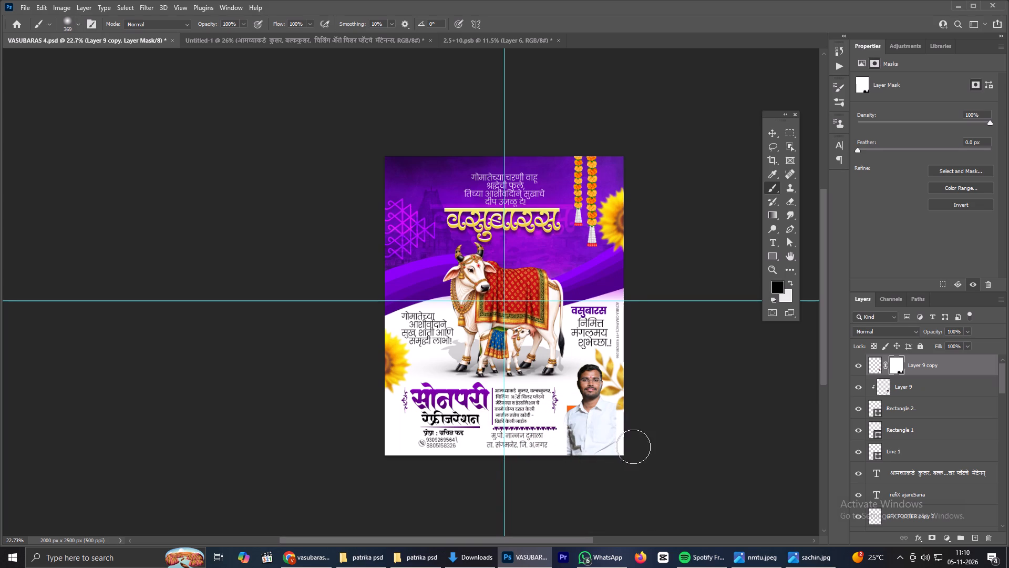
{"action": "left_click_drag", "start_coordinate": [633, 447], "coordinate": [632, 439]}
{"action": "left_click_drag", "start_coordinate": [629, 416], "coordinate": [634, 437]}
{"action": "left_click_drag", "start_coordinate": [632, 416], "coordinate": [639, 437]}
{"action": "left_click_drag", "start_coordinate": [632, 414], "coordinate": [630, 434]}
{"action": "left_click_drag", "start_coordinate": [625, 416], "coordinate": [627, 432]}
{"action": "left_click_drag", "start_coordinate": [625, 417], "coordinate": [627, 437]}
{"action": "left_click_drag", "start_coordinate": [625, 423], "coordinate": [629, 440]}
{"action": "left_click_drag", "start_coordinate": [626, 423], "coordinate": [630, 441]}
{"action": "left_click_drag", "start_coordinate": [625, 420], "coordinate": [630, 437]}
{"action": "left_click_drag", "start_coordinate": [627, 419], "coordinate": [629, 449]}
{"action": "left_click_drag", "start_coordinate": [629, 449], "coordinate": [625, 436]}
{"action": "left_click_drag", "start_coordinate": [623, 421], "coordinate": [627, 451]}
{"action": "left_click_drag", "start_coordinate": [626, 438], "coordinate": [622, 462]}
{"action": "left_click_drag", "start_coordinate": [622, 437], "coordinate": [622, 461]}
{"action": "left_click_drag", "start_coordinate": [623, 442], "coordinate": [625, 462]}
{"action": "left_click_drag", "start_coordinate": [625, 447], "coordinate": [620, 465]}
{"action": "left_click_drag", "start_coordinate": [621, 447], "coordinate": [615, 470]}
Brush black along the bottom edge of the portrait on Layer 9 copy's mask to clear the remaining overhang.
{"action": "left_click_drag", "start_coordinate": [619, 457], "coordinate": [592, 474]}
{"action": "left_click_drag", "start_coordinate": [609, 463], "coordinate": [555, 468]}
{"action": "left_click_drag", "start_coordinate": [583, 453], "coordinate": [565, 460]}
{"action": "left_click_drag", "start_coordinate": [565, 460], "coordinate": [559, 464]}
{"action": "left_click_drag", "start_coordinate": [582, 457], "coordinate": [554, 460]}
{"action": "left_click_drag", "start_coordinate": [592, 457], "coordinate": [574, 473]}
{"action": "left_click_drag", "start_coordinate": [591, 463], "coordinate": [552, 469]}
{"action": "left_click_drag", "start_coordinate": [562, 457], "coordinate": [544, 457]}
{"action": "left_click_drag", "start_coordinate": [570, 457], "coordinate": [609, 481]}
{"action": "left_click_drag", "start_coordinate": [613, 475], "coordinate": [626, 479]}
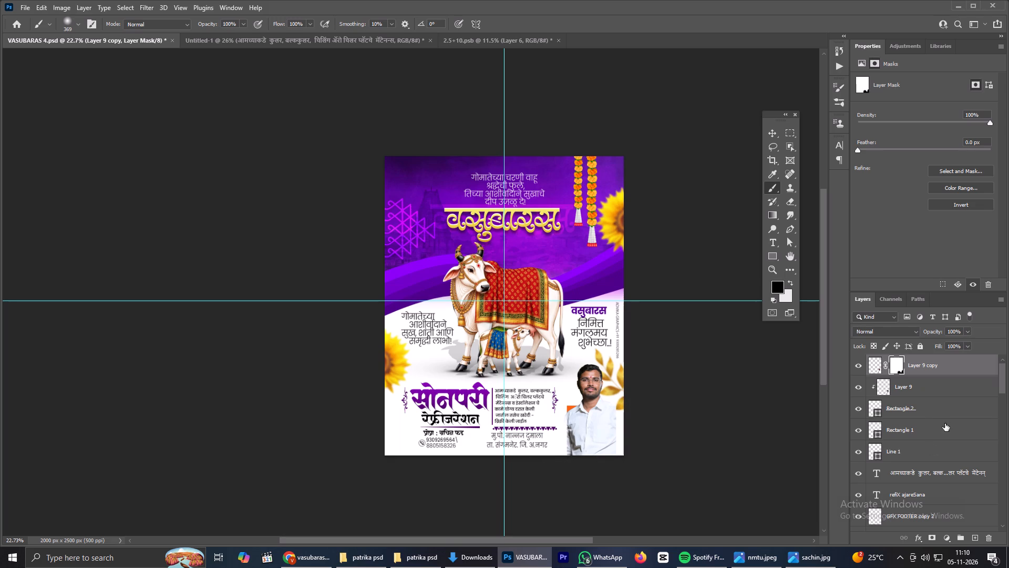
Scale Layer 9 and Layer 9 copy together to about 82% and reposition the portrait over the orange rectangle.
{"action": "left_click", "coordinate": [909, 393], "text": "ctrl"}
{"action": "key", "text": "ctrl+t"}
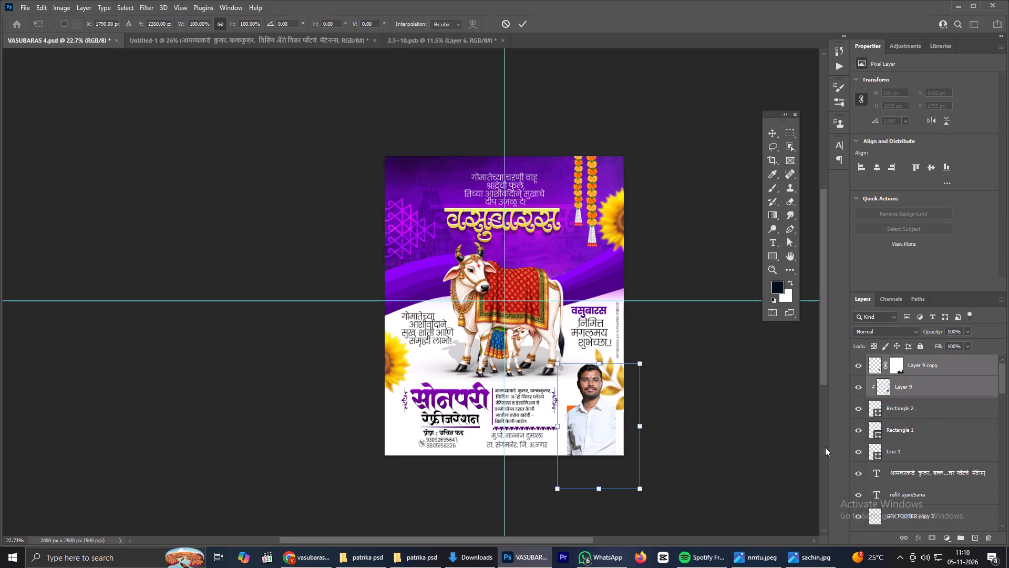
{"action": "left_click_drag", "start_coordinate": [636, 364], "coordinate": [621, 381]}
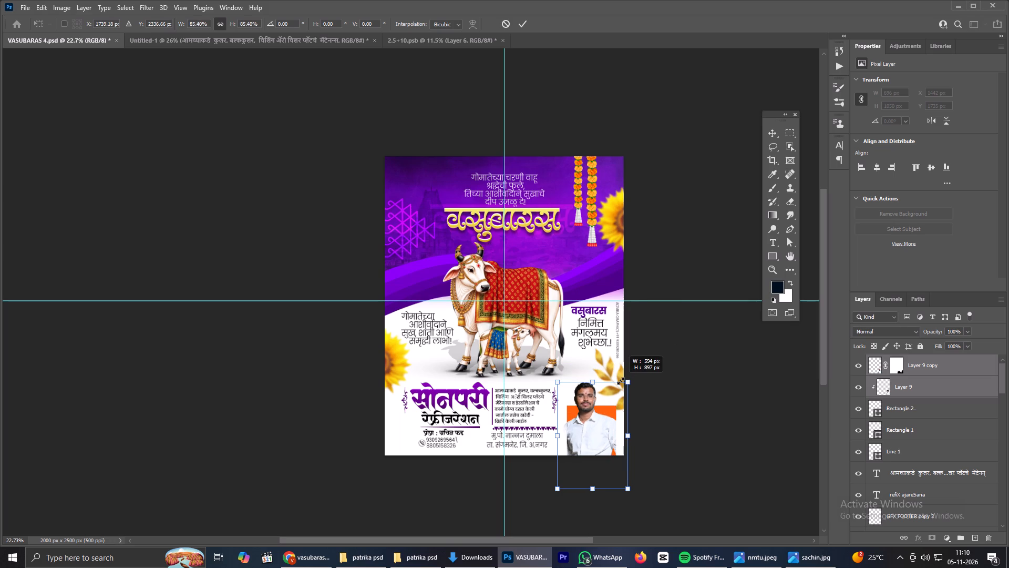
{"action": "left_click_drag", "start_coordinate": [621, 381], "coordinate": [619, 382]}
{"action": "left_click", "coordinate": [587, 425]}
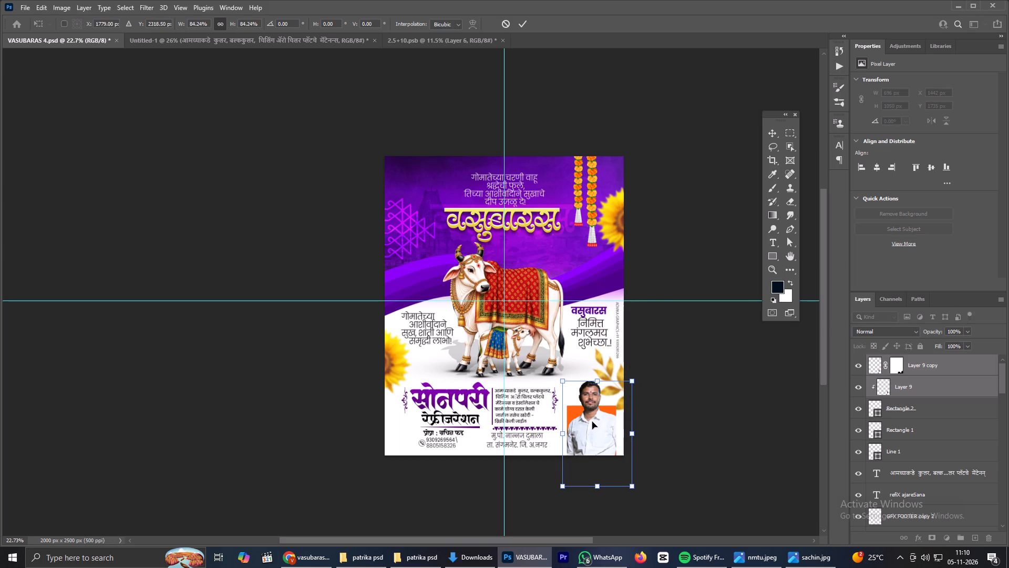
{"action": "left_click", "coordinate": [595, 422]}
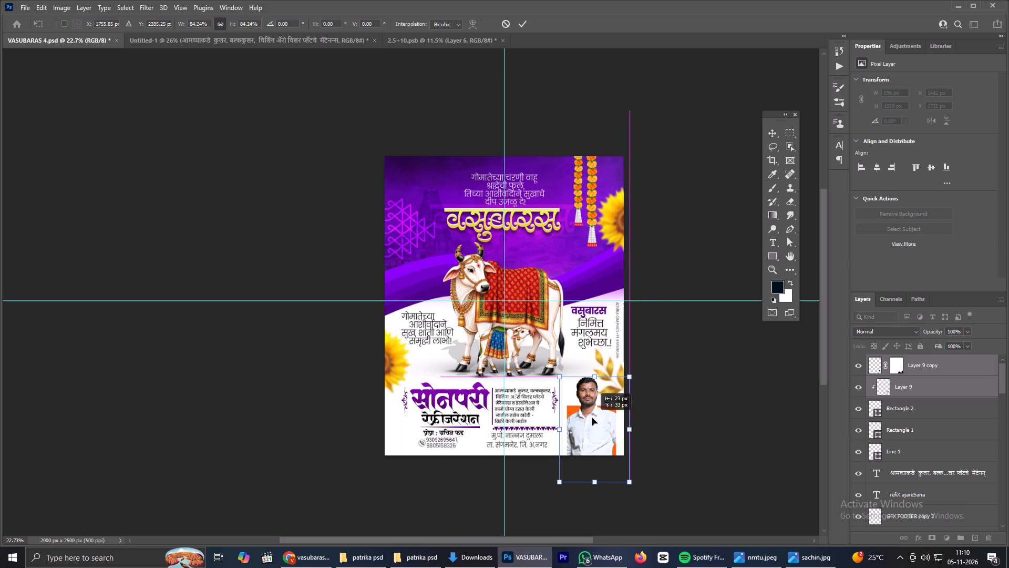
{"action": "left_click_drag", "start_coordinate": [632, 484], "coordinate": [617, 476]}
{"action": "left_click_drag", "start_coordinate": [590, 431], "coordinate": [596, 437]}
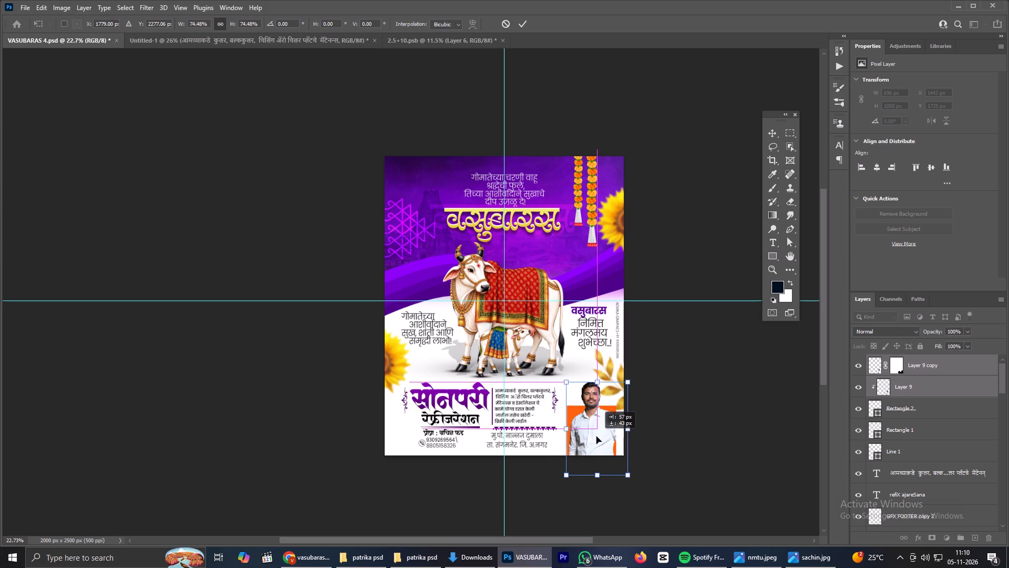
{"action": "left_click_drag", "start_coordinate": [596, 437], "coordinate": [593, 437]}
{"action": "left_click", "coordinate": [625, 474], "text": "alt"}
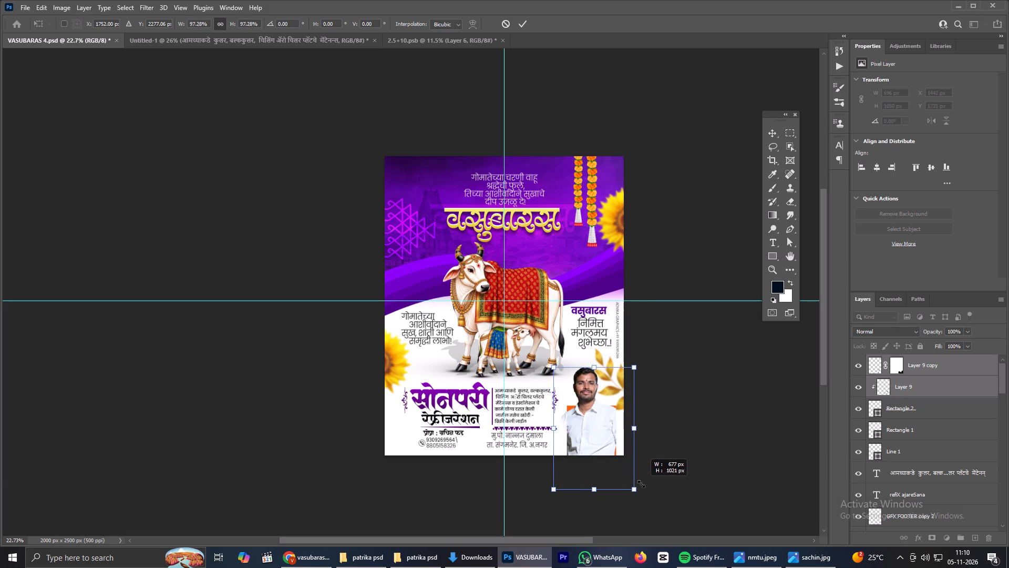
{"action": "scroll", "coordinate": [598, 412], "scroll_direction": "up", "scroll_amount": 6}
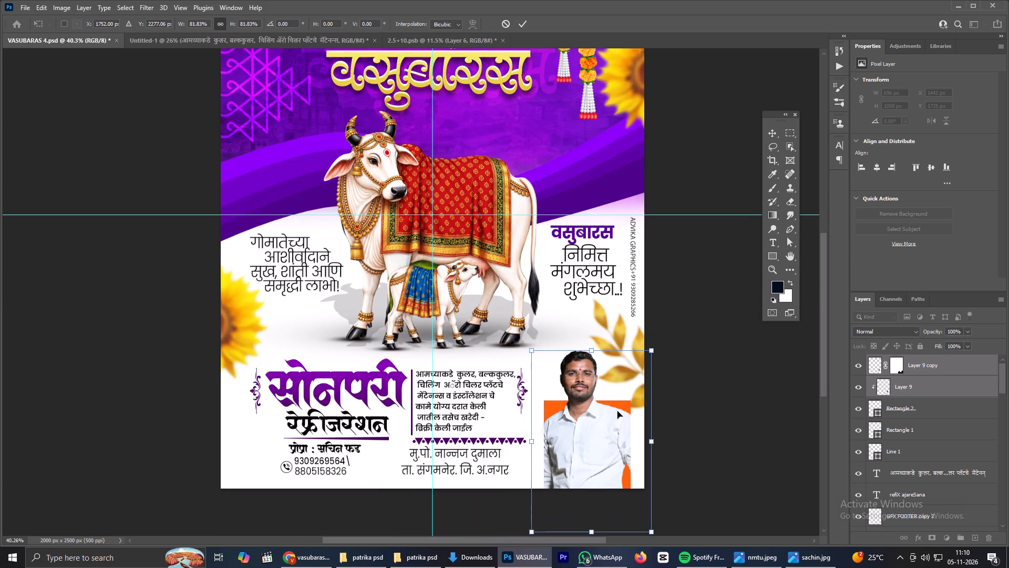
{"action": "left_click", "coordinate": [592, 435]}
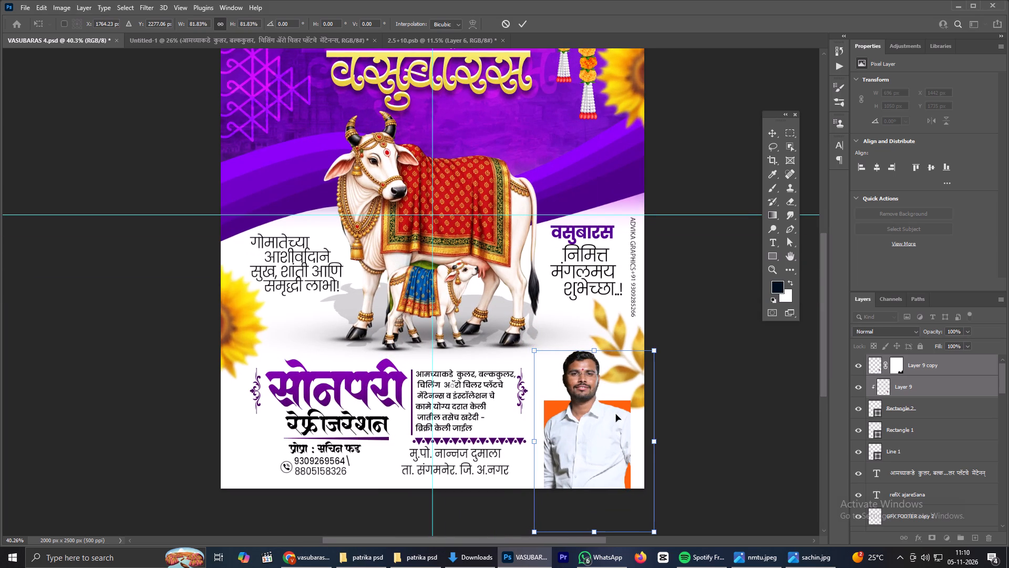
{"action": "left_click", "coordinate": [528, 21]}
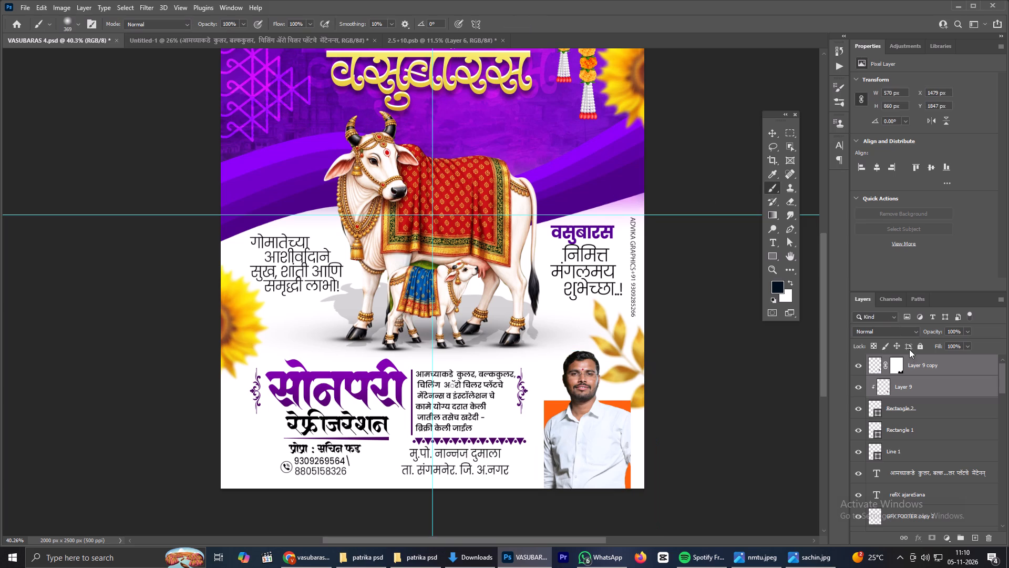
Scale both portrait layers and Rectangle 2 together to about 118% and place them in the poster's lower-right corner.
{"action": "left_click", "coordinate": [913, 408], "text": "ctrl"}
{"action": "key", "text": "ctrl+t"}
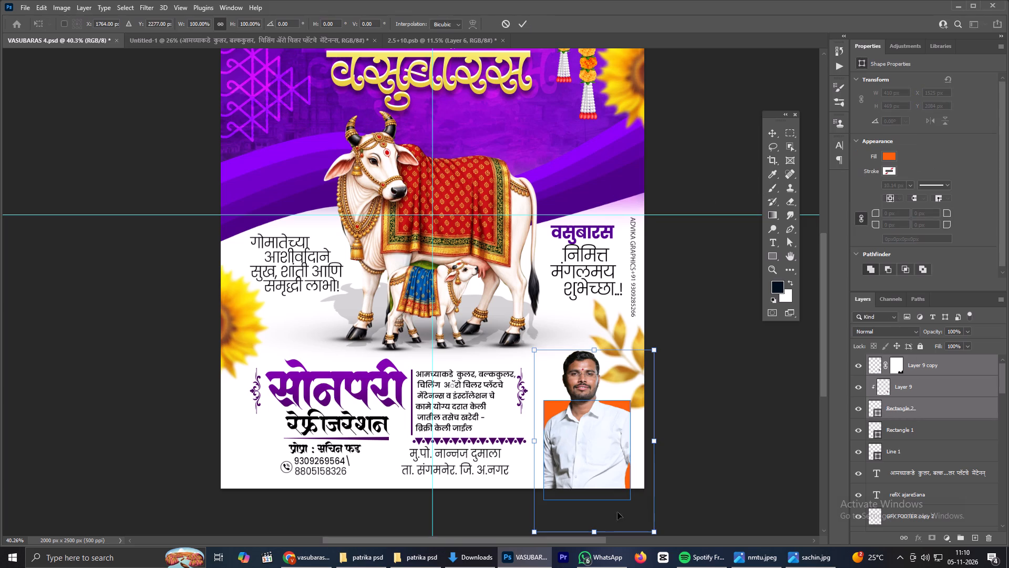
{"action": "scroll", "coordinate": [641, 403], "scroll_direction": "down", "scroll_amount": 4}
{"action": "left_click_drag", "start_coordinate": [651, 491], "coordinate": [664, 493], "text": "alt"}
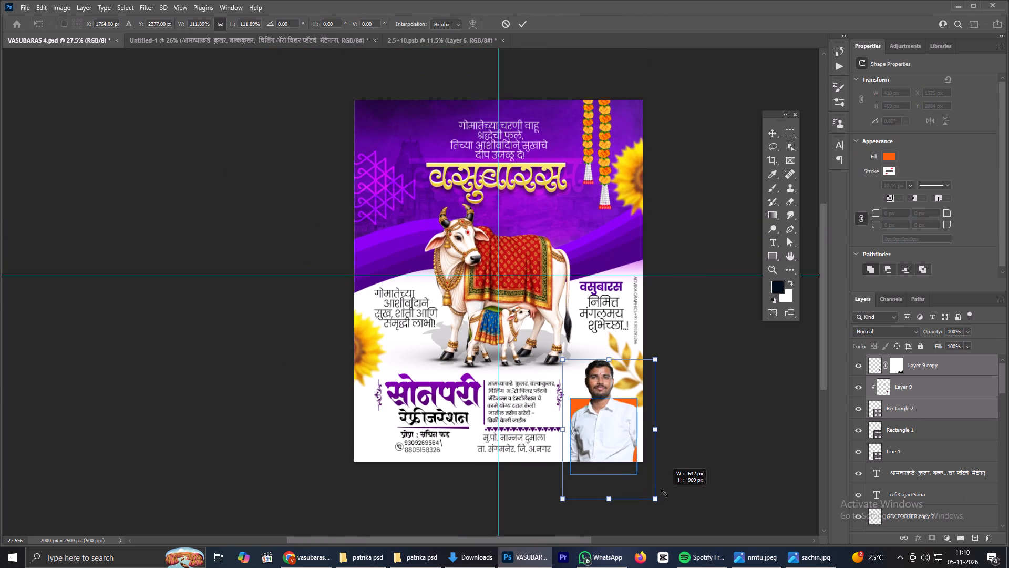
{"action": "left_click_drag", "start_coordinate": [664, 493], "coordinate": [665, 498], "text": "alt"}
{"action": "left_click_drag", "start_coordinate": [595, 450], "coordinate": [595, 440]}
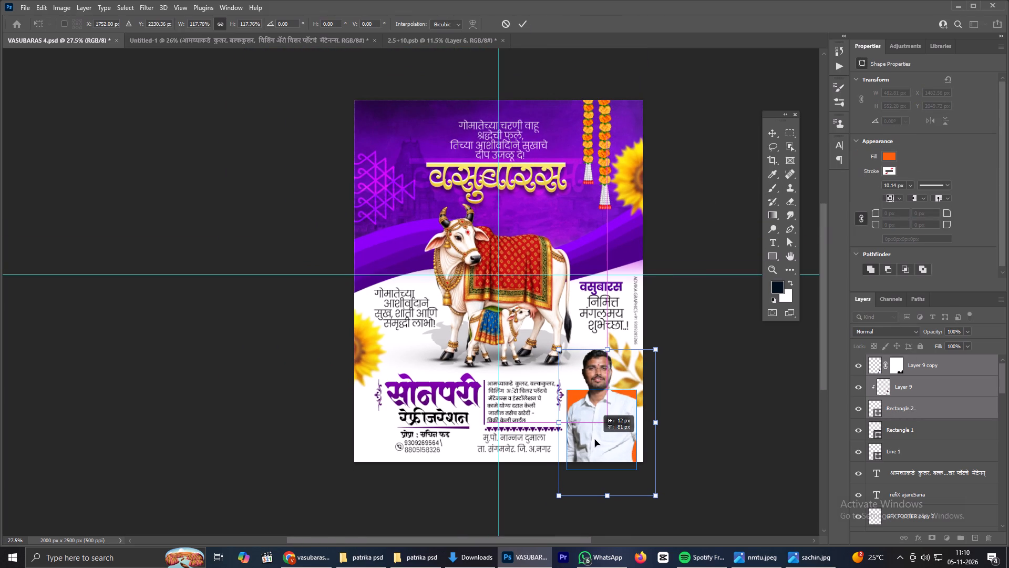
{"action": "left_click_drag", "start_coordinate": [595, 440], "coordinate": [595, 437]}
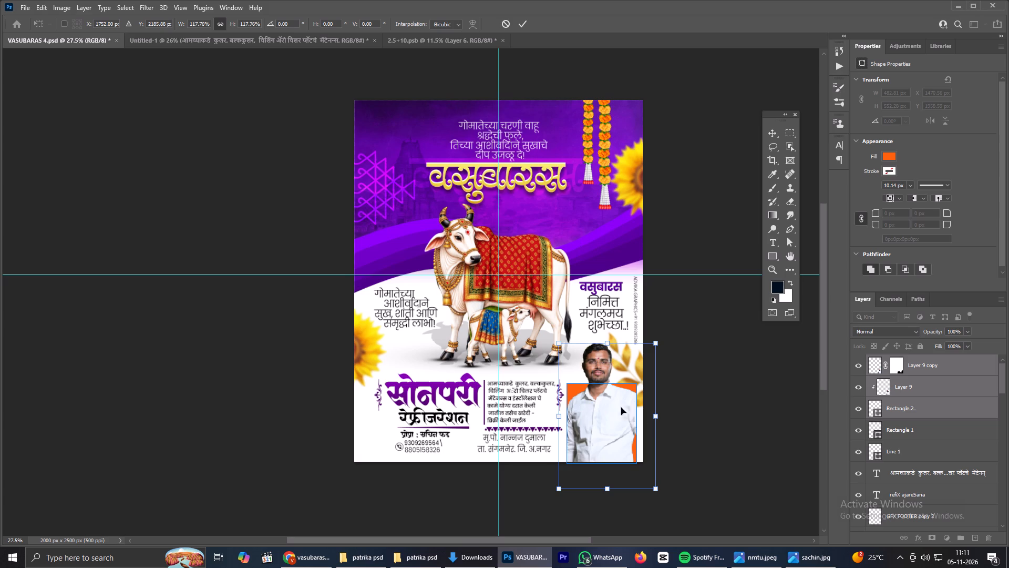
{"action": "left_click_drag", "start_coordinate": [604, 400], "coordinate": [608, 422]}
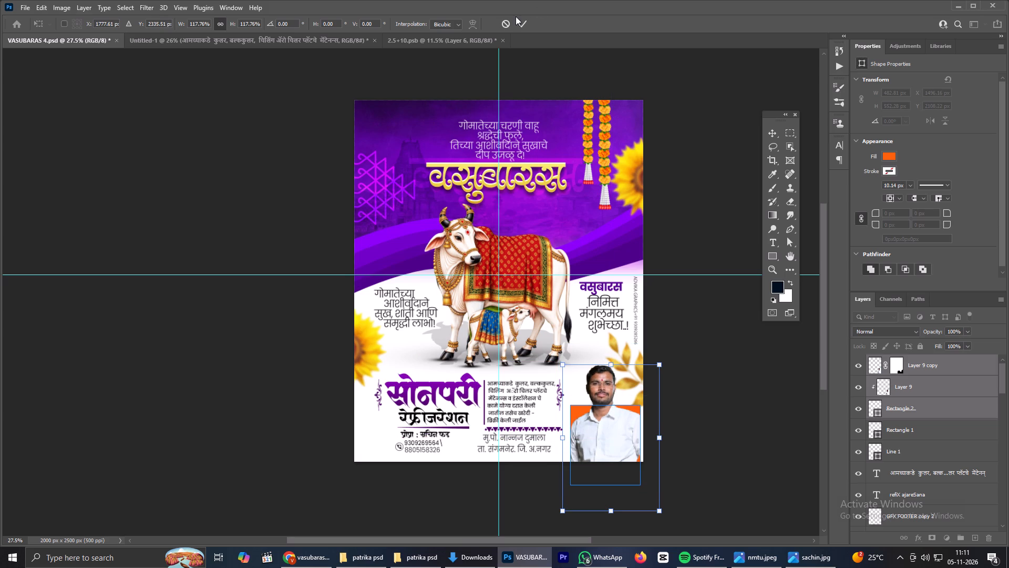
{"action": "left_click", "coordinate": [519, 19]}
Nudge the portrait layers and Rectangle 2 straight up until the rectangle's Y position is 1760 px.
{"action": "scroll", "coordinate": [595, 383], "scroll_direction": "up", "scroll_amount": 5}
{"action": "scroll", "coordinate": [633, 415], "scroll_direction": "down", "scroll_amount": 2}
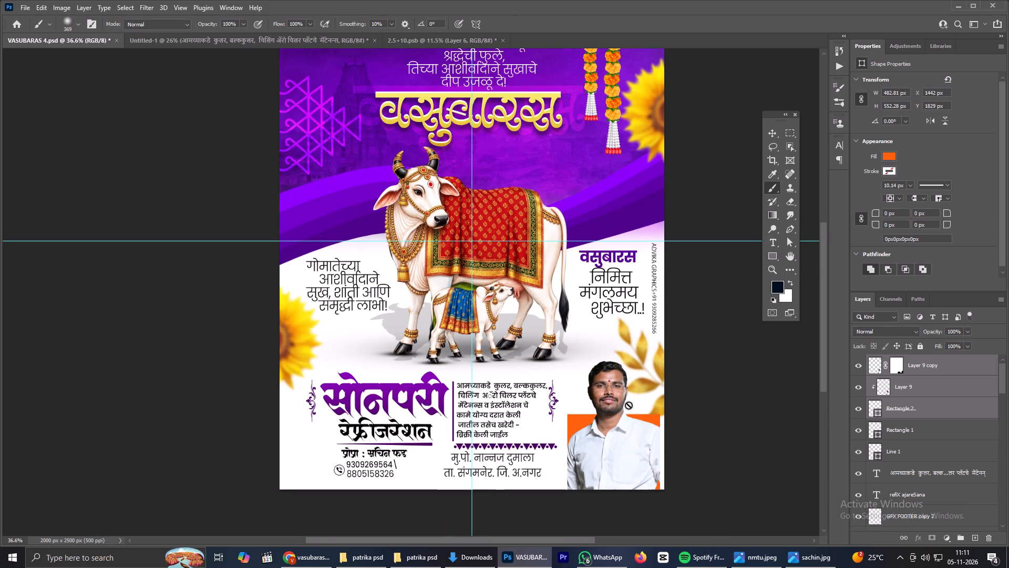
{"action": "scroll", "coordinate": [644, 418], "scroll_direction": "up", "scroll_amount": 1}
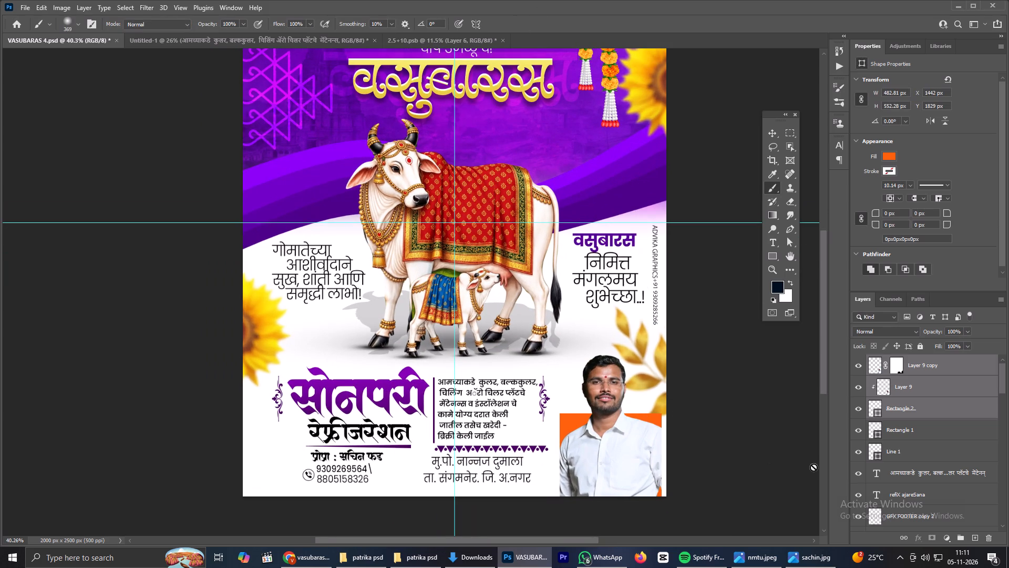
{"action": "key", "text": "Up"}
{"action": "key", "text": "Up"}
{"action": "key", "text": "Up"}
{"action": "key", "text": "Up"}
{"action": "key", "text": "Up"}
{"action": "key", "text": "v"}
{"action": "key", "text": "Up"}
{"action": "key", "text": "Up"}
{"action": "key", "text": "Up"}
{"action": "key", "text": "Up"}
{"action": "key", "text": "Up"}
{"action": "key", "text": "Up"}
{"action": "key", "text": "Up"}
{"action": "key", "text": "Up"}
{"action": "key", "text": "Up"}
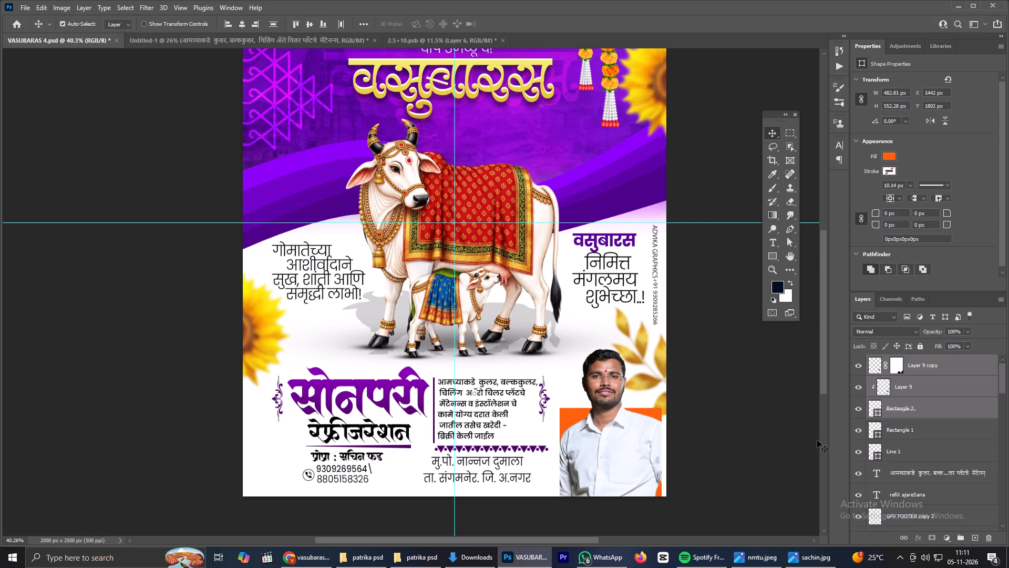
{"action": "key", "text": "Up"}
{"action": "key", "text": "Up"}
{"action": "key", "text": "Up"}
{"action": "key", "text": "Up"}
{"action": "key", "text": "Up"}
{"action": "key", "text": "Up"}
{"action": "key", "text": "Up"}
{"action": "key", "text": "Up"}
{"action": "key", "text": "Up"}
{"action": "key", "text": "Up"}
{"action": "key", "text": "Up"}
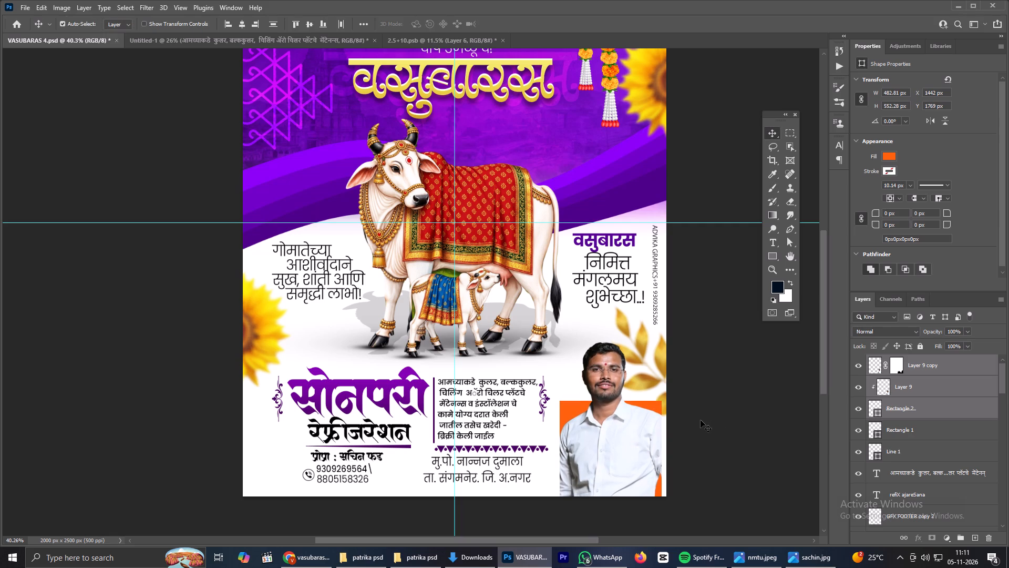
{"action": "key", "text": "Up"}
{"action": "key", "text": "Up"}
{"action": "key", "text": "Up"}
{"action": "scroll", "coordinate": [647, 397], "scroll_direction": "down", "scroll_amount": 3}
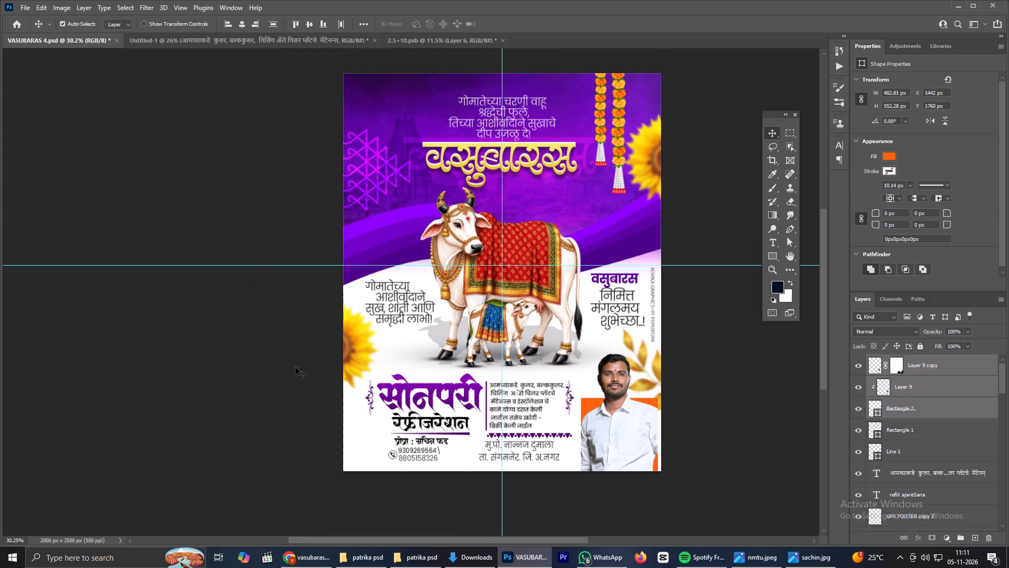
In File Explorer, search This PC for "Vivek opning 8x10" and open the PSD file of that name.
{"action": "left_click", "coordinate": [300, 555]}
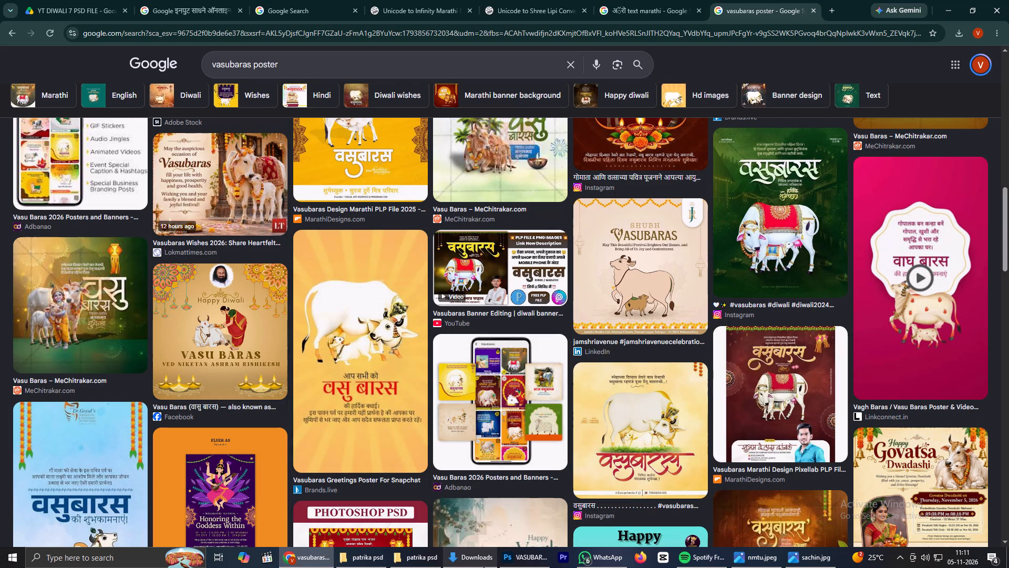
{"action": "left_click", "coordinate": [348, 567]}
{"action": "left_click", "coordinate": [36, 71]}
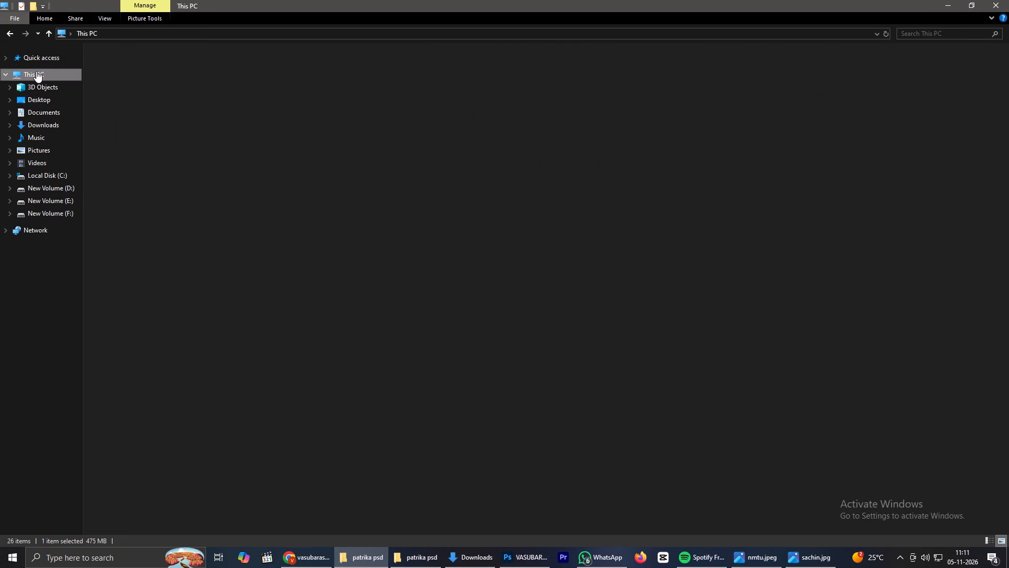
{"action": "left_click", "coordinate": [905, 32]}
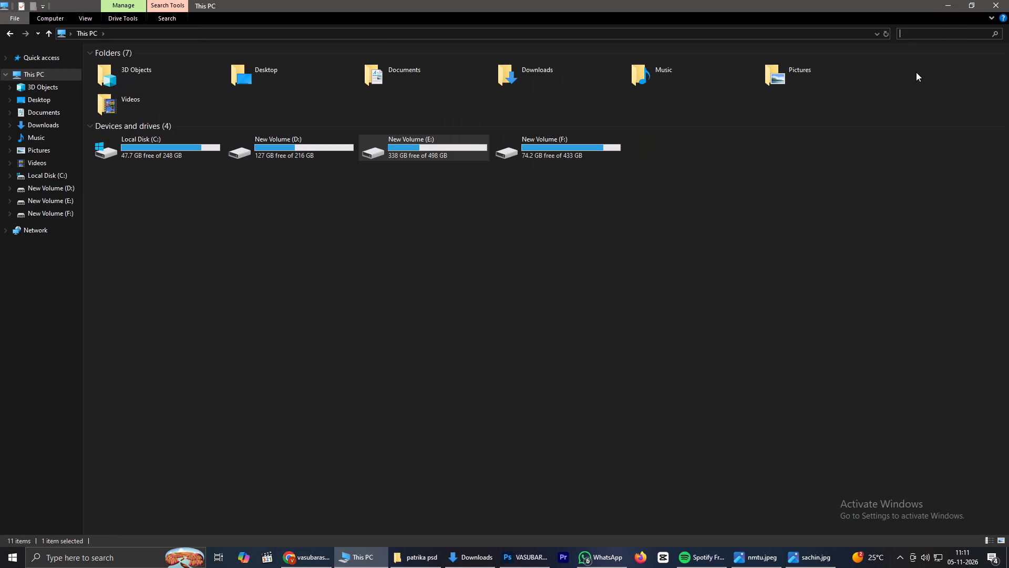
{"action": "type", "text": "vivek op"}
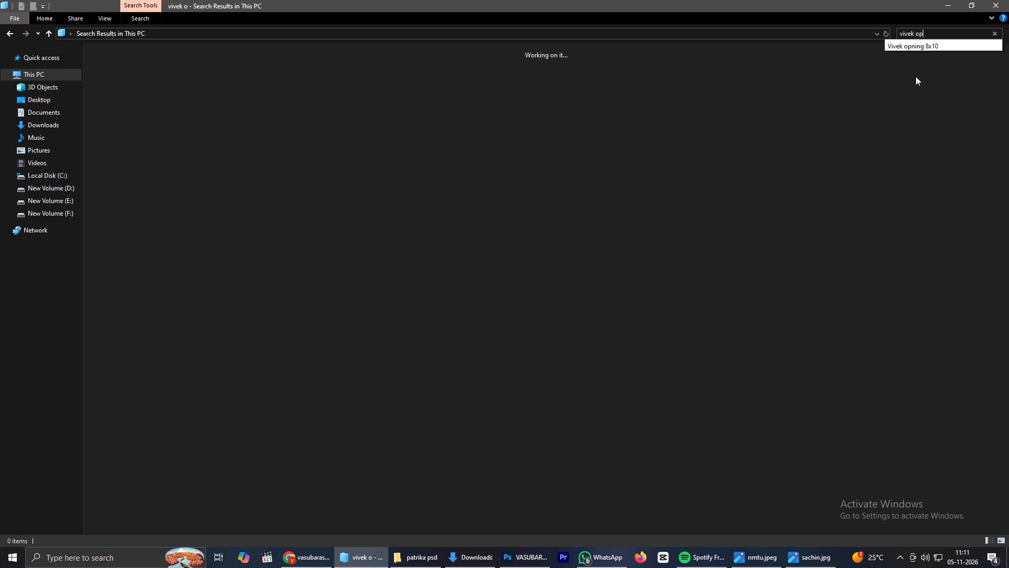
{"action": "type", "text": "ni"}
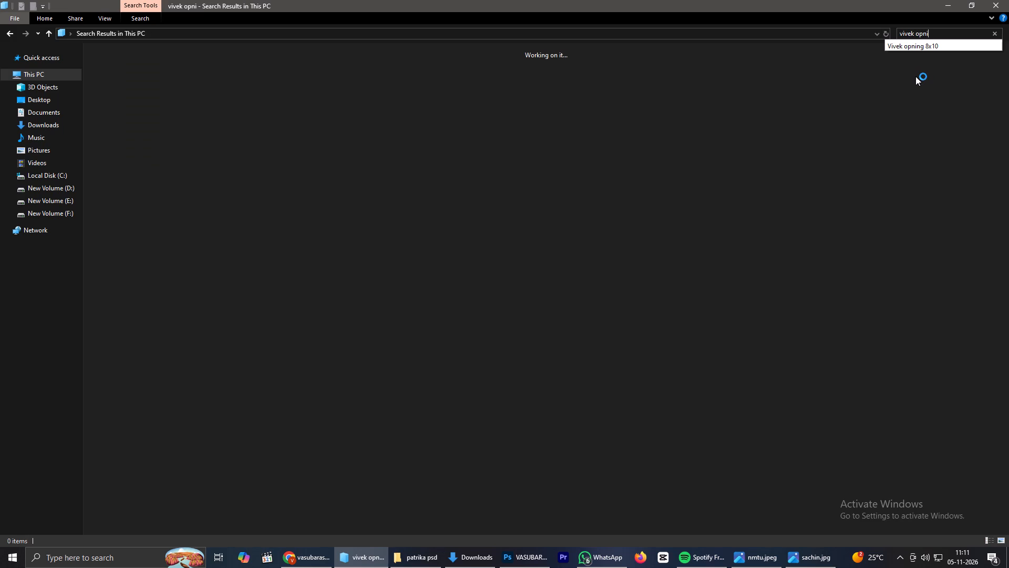
{"action": "left_click", "coordinate": [908, 43]}
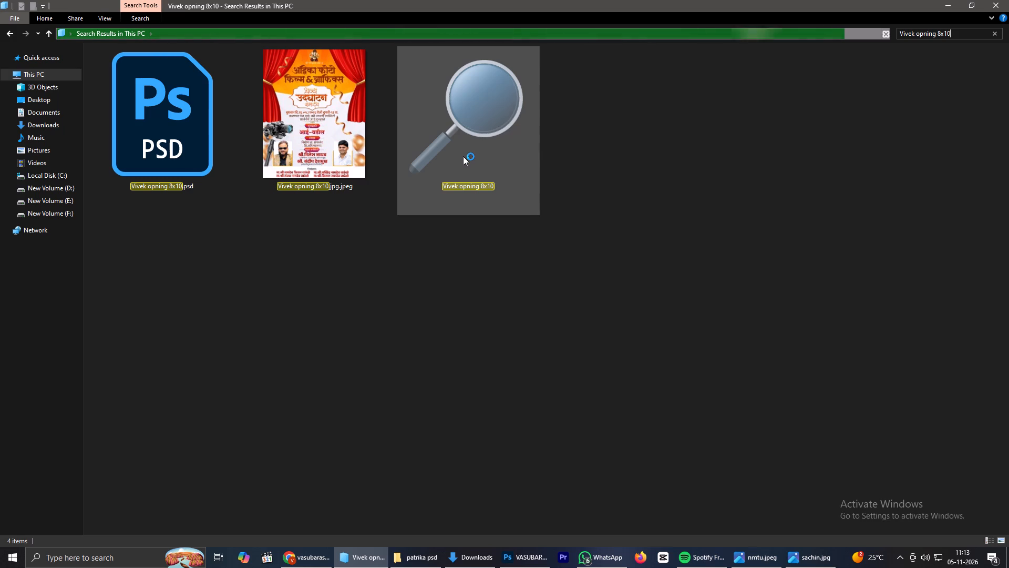
{"action": "triple_click", "coordinate": [180, 113]}
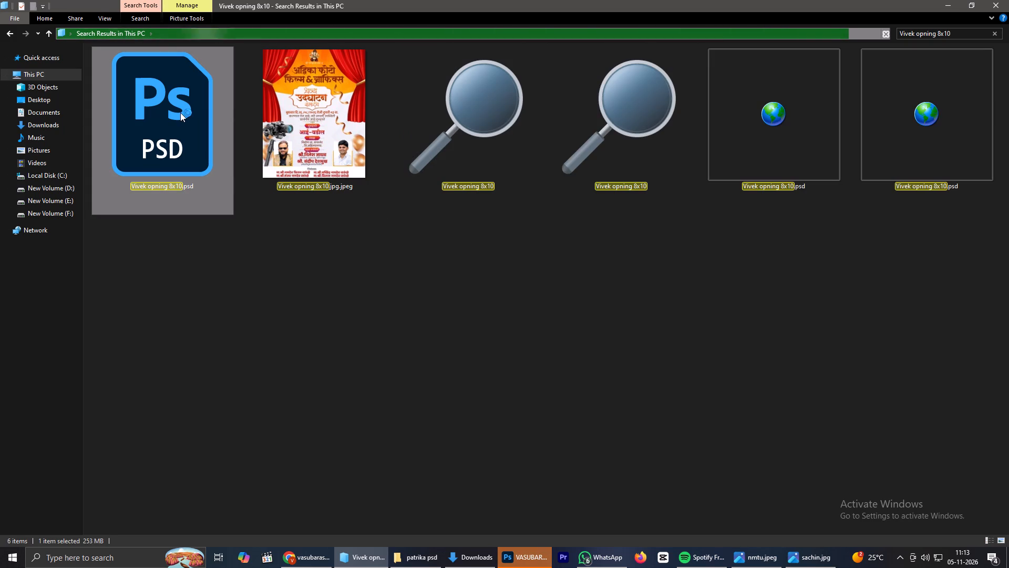
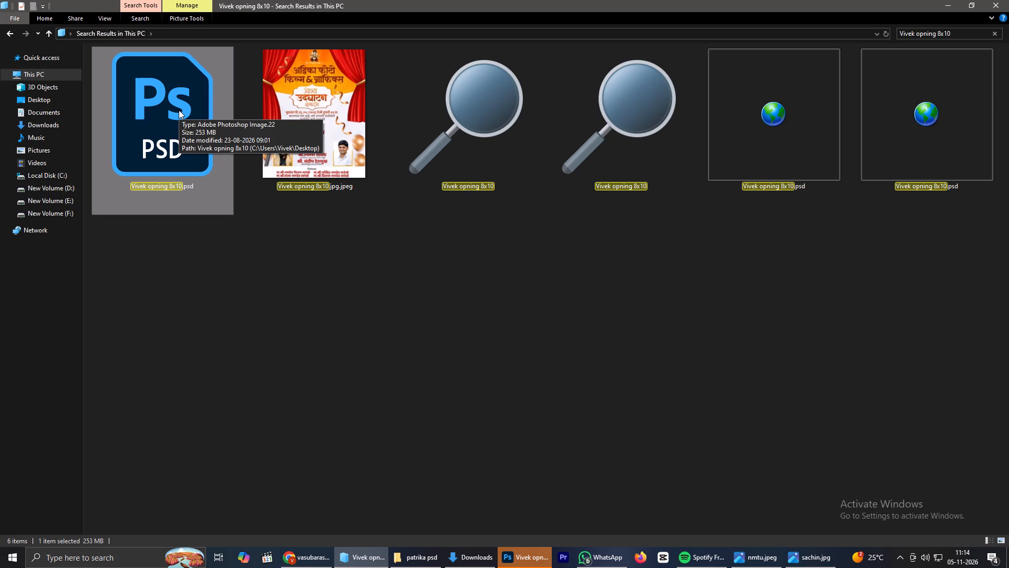
Open the Vivek opning 8x10.psd file from the search results in Photoshop.
{"action": "double_click", "coordinate": [161, 132]}
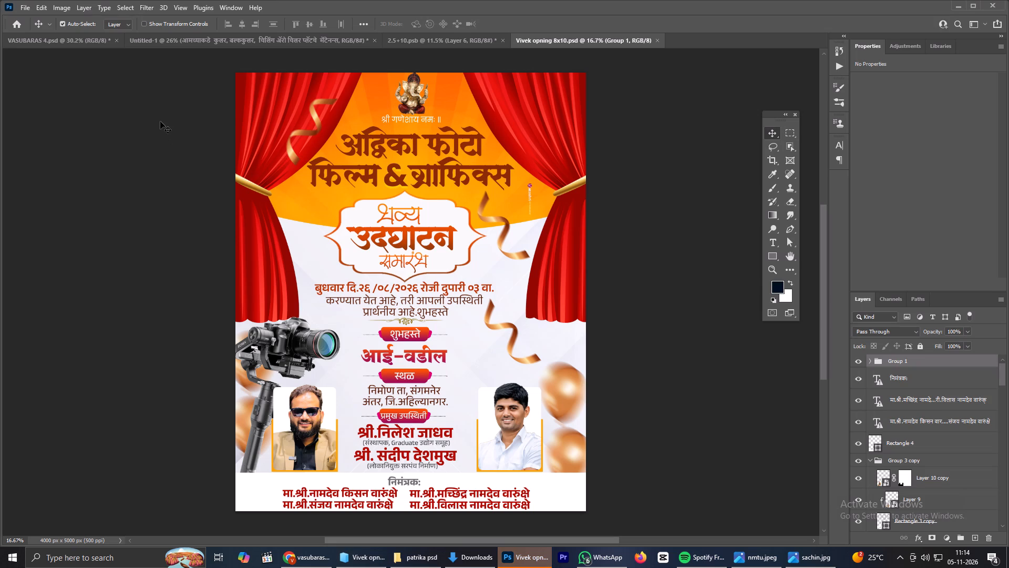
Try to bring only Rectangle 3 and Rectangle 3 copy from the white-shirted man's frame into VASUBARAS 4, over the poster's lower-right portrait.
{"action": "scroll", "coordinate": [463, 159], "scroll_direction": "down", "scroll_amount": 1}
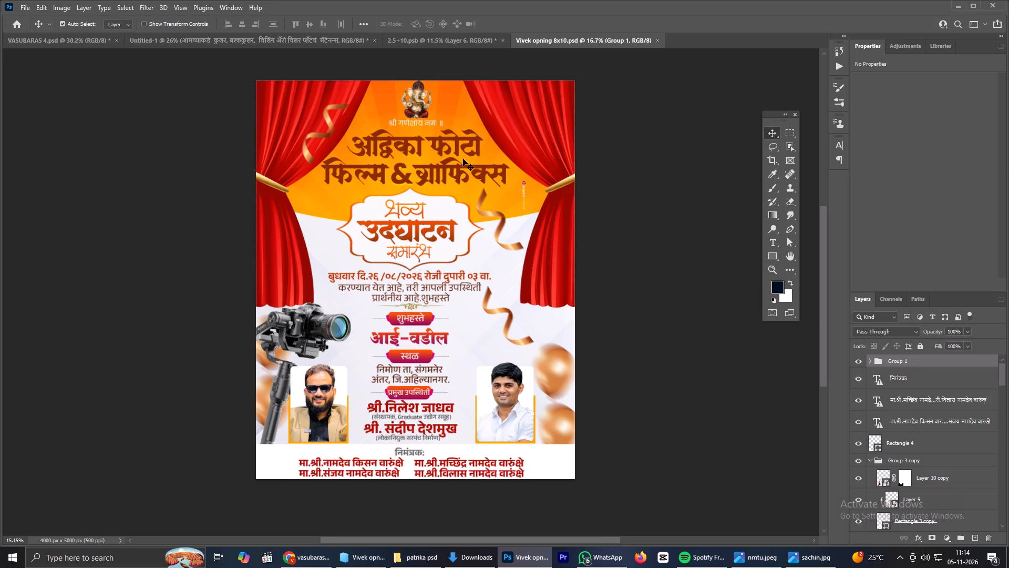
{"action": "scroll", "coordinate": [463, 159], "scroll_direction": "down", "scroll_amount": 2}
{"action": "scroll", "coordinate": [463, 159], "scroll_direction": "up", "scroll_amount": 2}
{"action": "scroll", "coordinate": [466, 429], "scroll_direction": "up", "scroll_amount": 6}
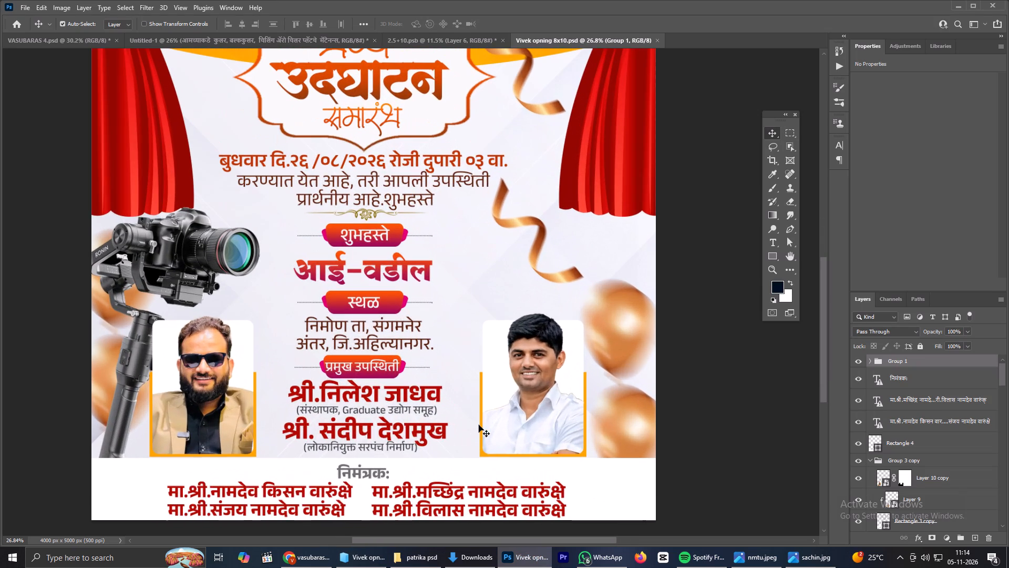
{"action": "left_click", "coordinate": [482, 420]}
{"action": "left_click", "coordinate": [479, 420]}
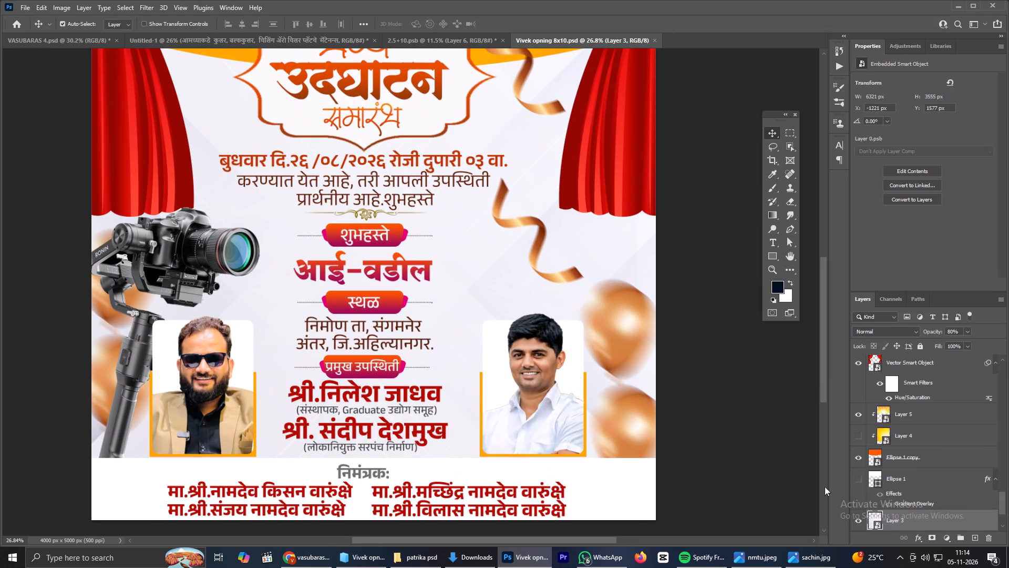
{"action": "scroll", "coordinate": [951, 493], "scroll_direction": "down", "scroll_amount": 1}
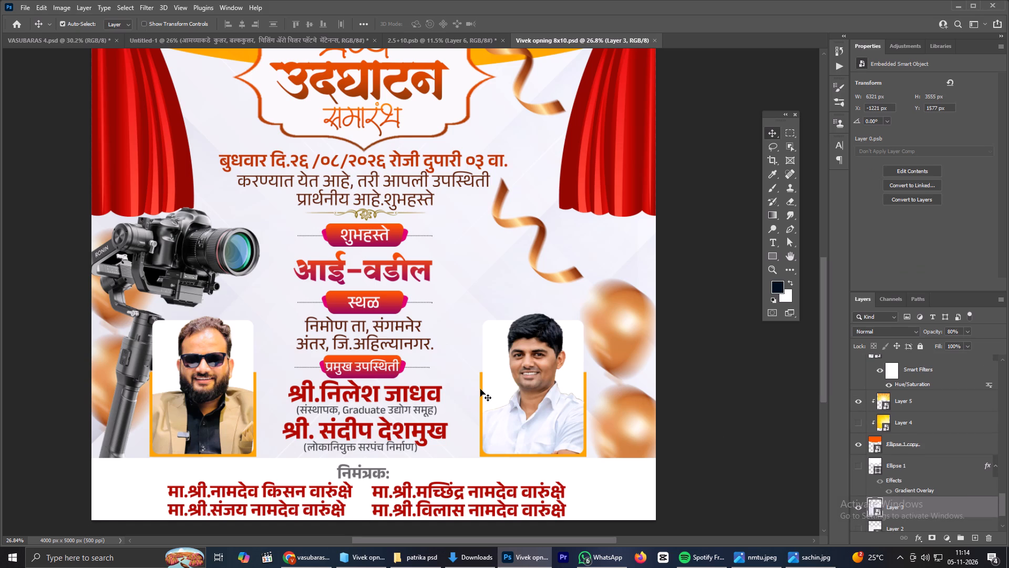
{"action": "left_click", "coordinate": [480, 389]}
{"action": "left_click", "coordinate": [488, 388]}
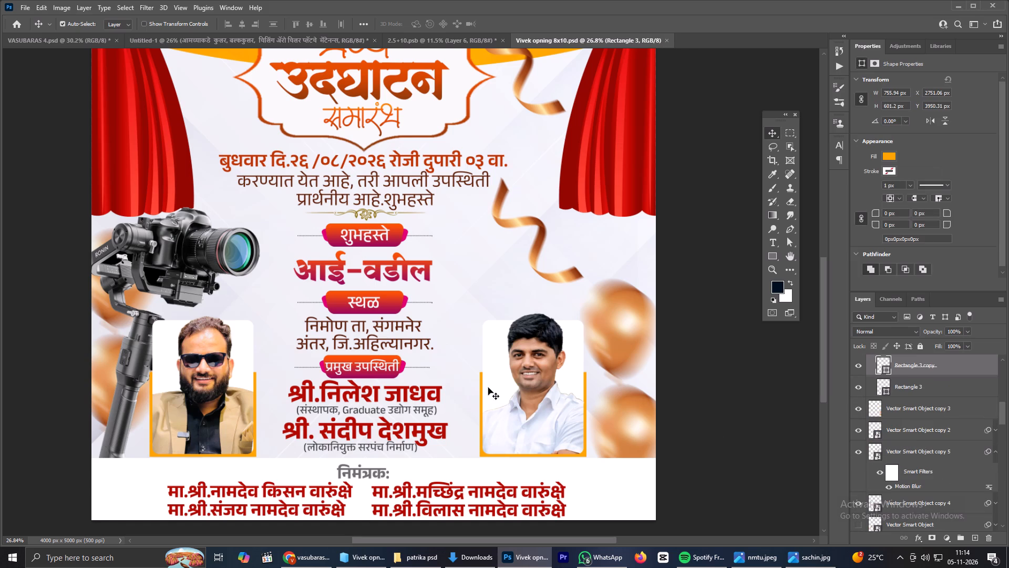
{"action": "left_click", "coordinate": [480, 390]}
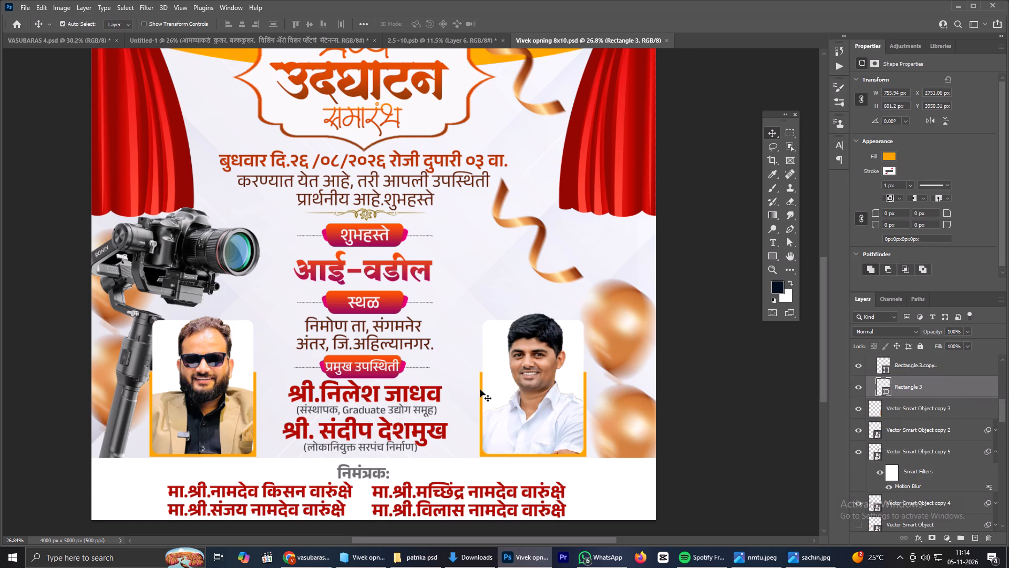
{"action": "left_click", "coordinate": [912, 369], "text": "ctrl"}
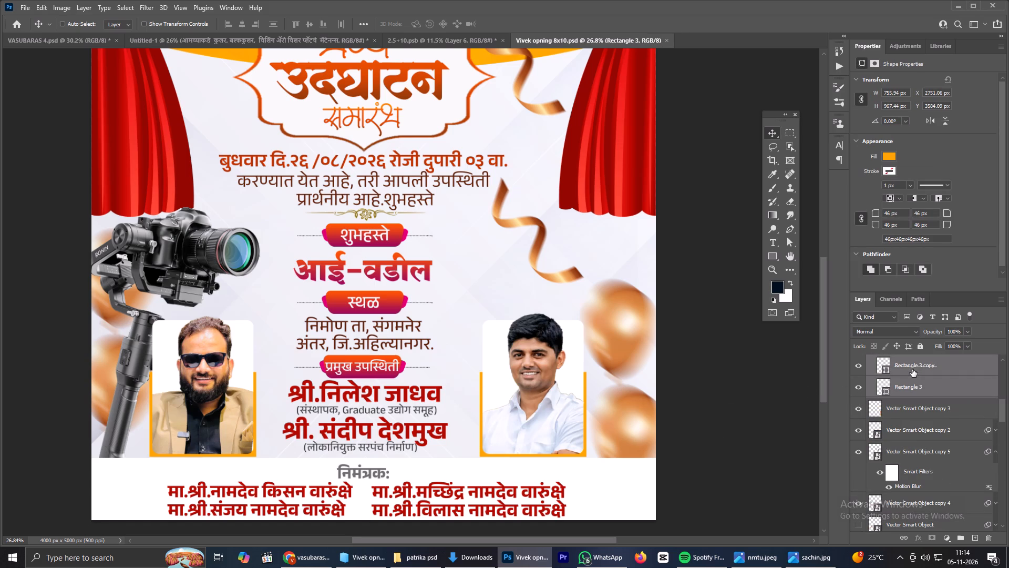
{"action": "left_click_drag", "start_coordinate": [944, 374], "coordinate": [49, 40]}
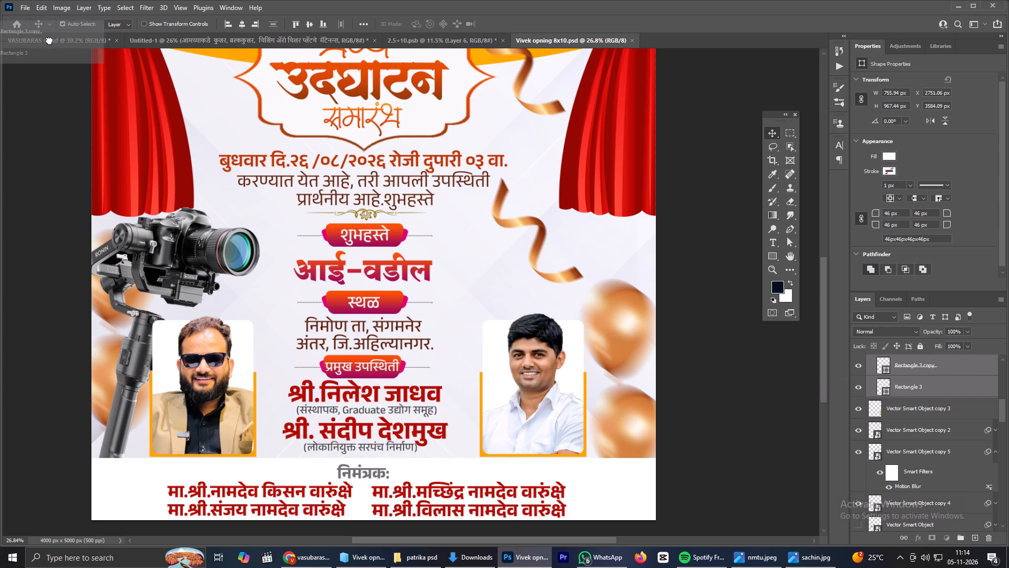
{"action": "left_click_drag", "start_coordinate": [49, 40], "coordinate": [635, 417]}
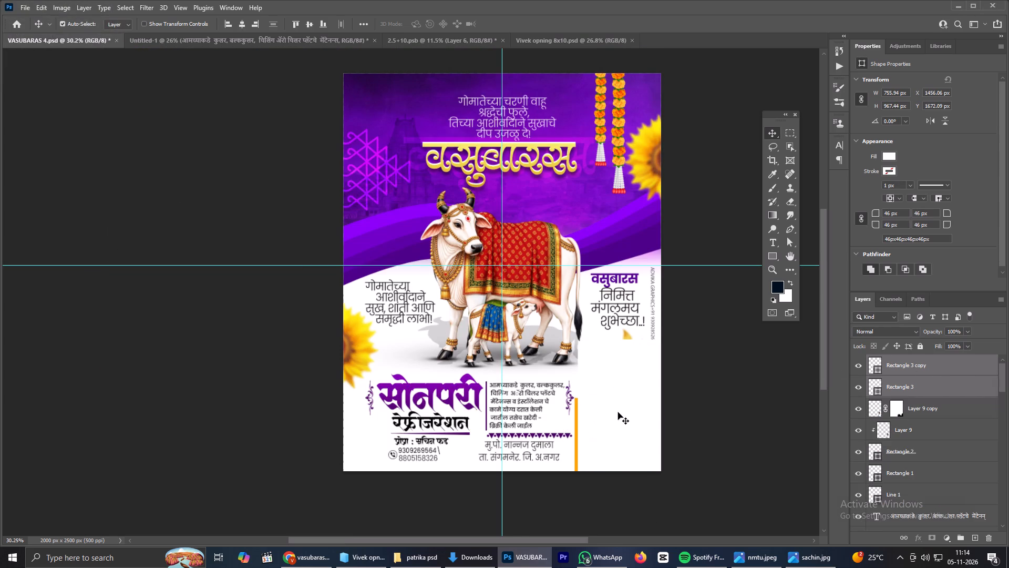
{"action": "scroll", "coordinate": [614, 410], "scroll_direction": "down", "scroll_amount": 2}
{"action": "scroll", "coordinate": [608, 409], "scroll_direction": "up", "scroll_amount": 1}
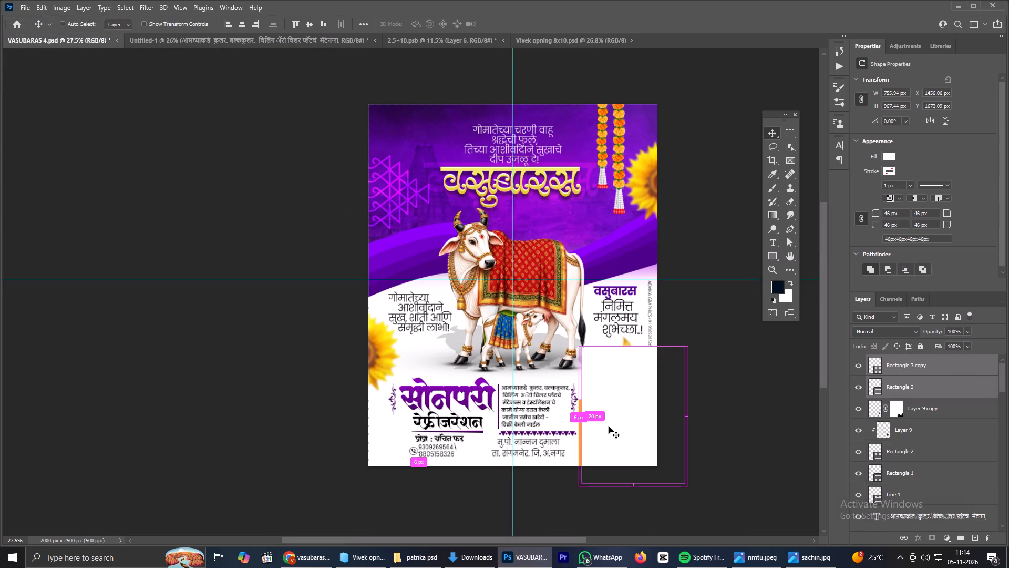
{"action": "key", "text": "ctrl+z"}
Copy Layer 11 copy, Layer 11, Rectangle 3 copy and Rectangle 3 from Group 3 of Vivek opning 8x10 into VASUBARAS 4.
{"action": "left_click", "coordinate": [543, 46]}
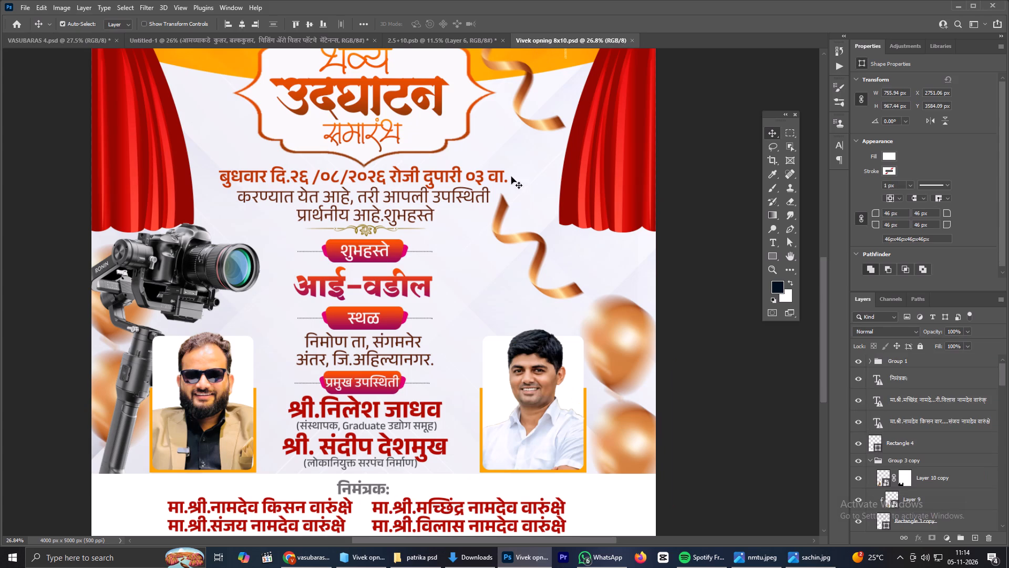
{"action": "left_click", "coordinate": [538, 383]}
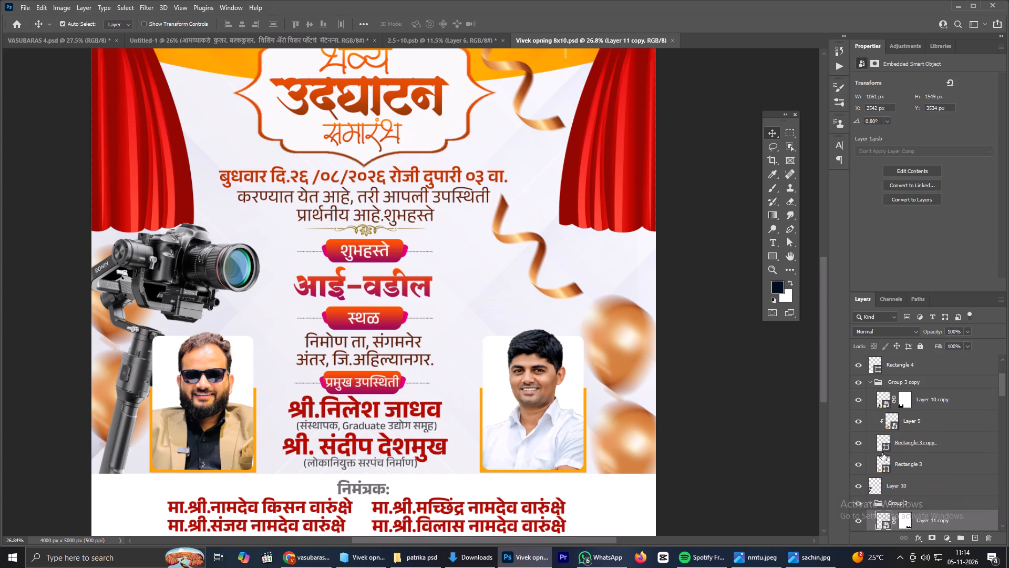
{"action": "scroll", "coordinate": [904, 460], "scroll_direction": "down", "scroll_amount": 7}
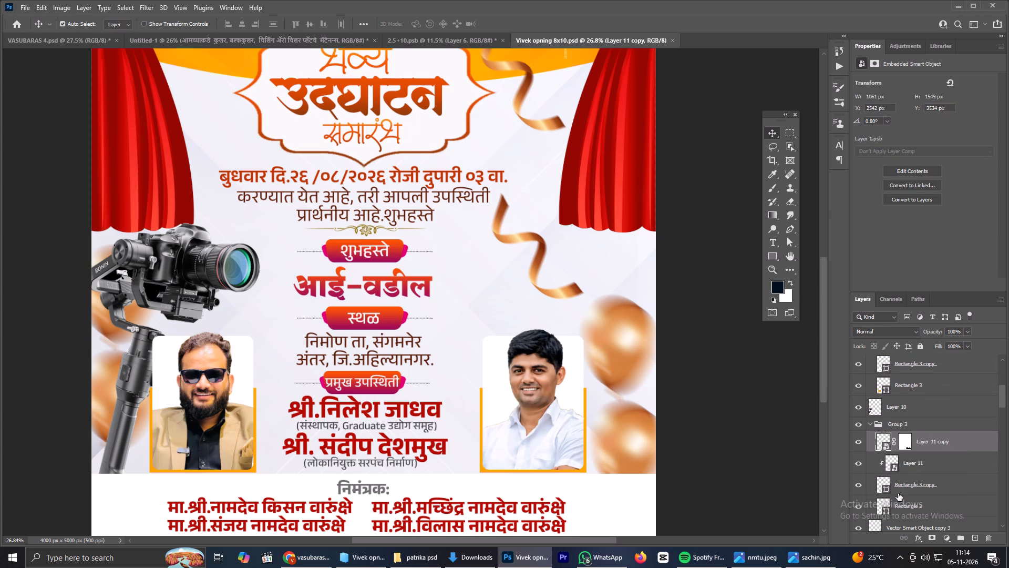
{"action": "left_click", "coordinate": [899, 493], "text": "shift"}
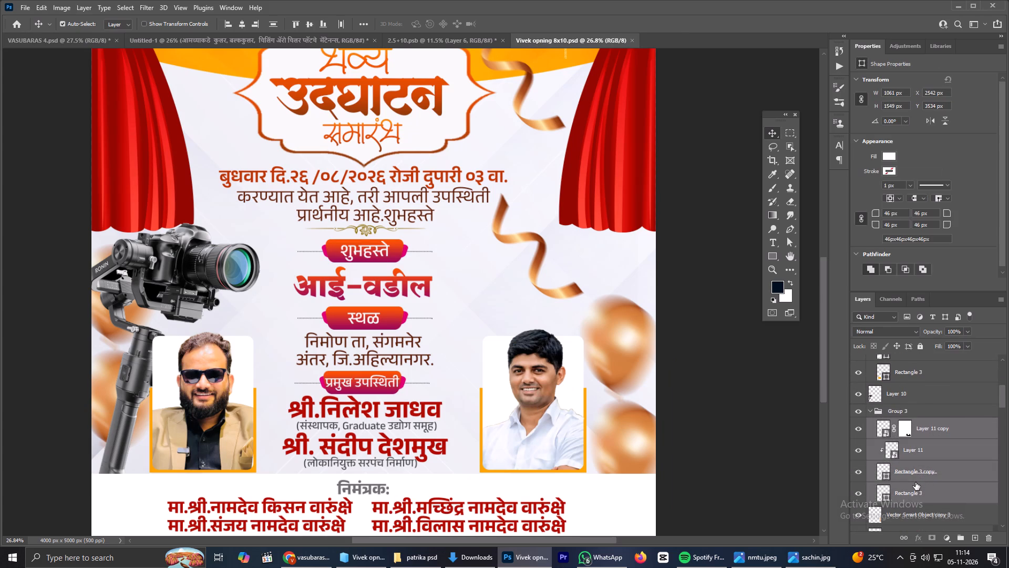
{"action": "left_click_drag", "start_coordinate": [915, 482], "coordinate": [64, 37]}
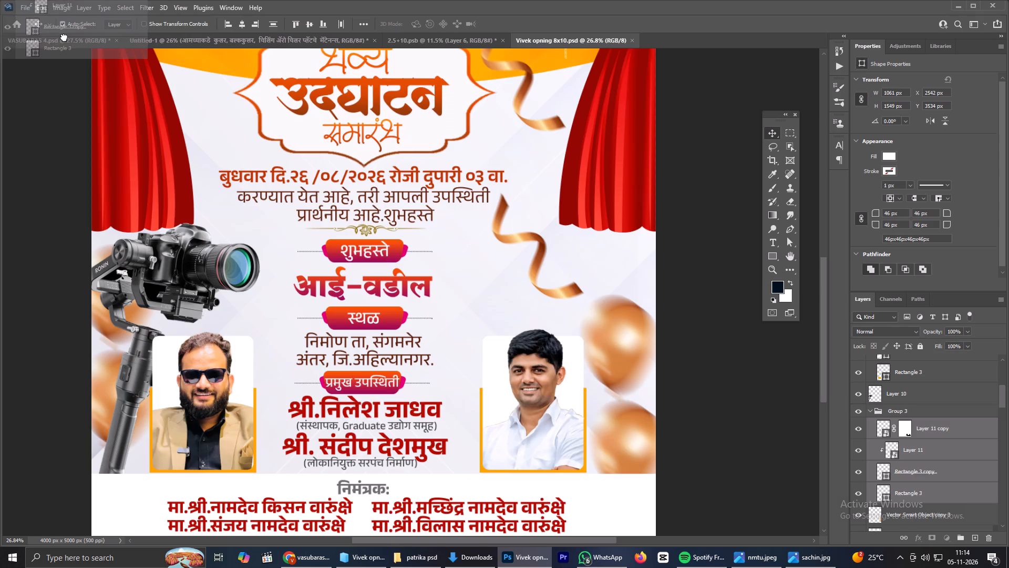
{"action": "left_click_drag", "start_coordinate": [64, 37], "coordinate": [436, 359]}
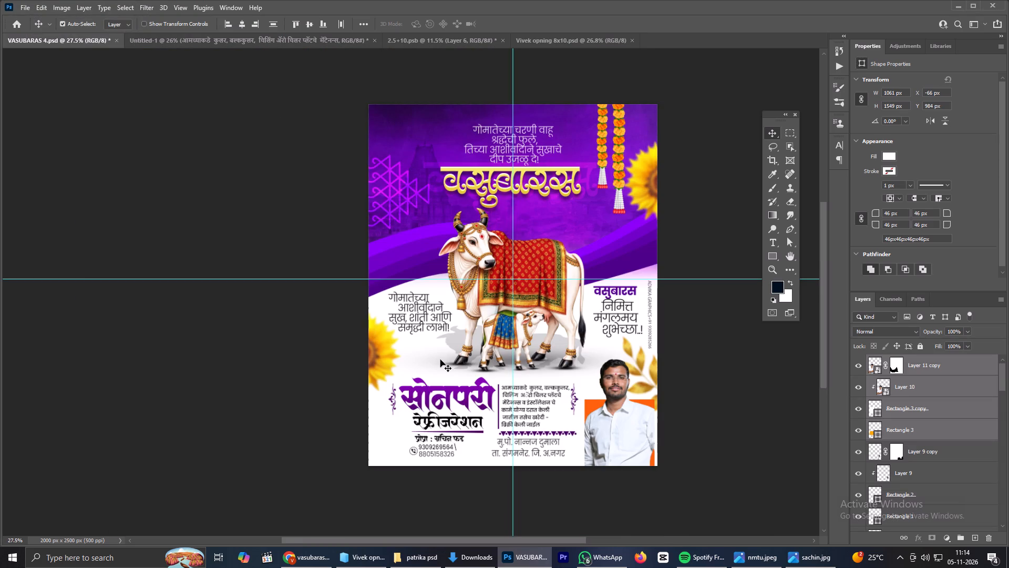
Move the imported portrait and its frame over the existing portrait in the poster's lower-right corner, at about X 1026, Y 1541 px.
{"action": "scroll", "coordinate": [439, 359], "scroll_direction": "up", "scroll_amount": 3}
{"action": "scroll", "coordinate": [439, 359], "scroll_direction": "down", "scroll_amount": 5}
{"action": "left_click_drag", "start_coordinate": [434, 355], "coordinate": [473, 358]}
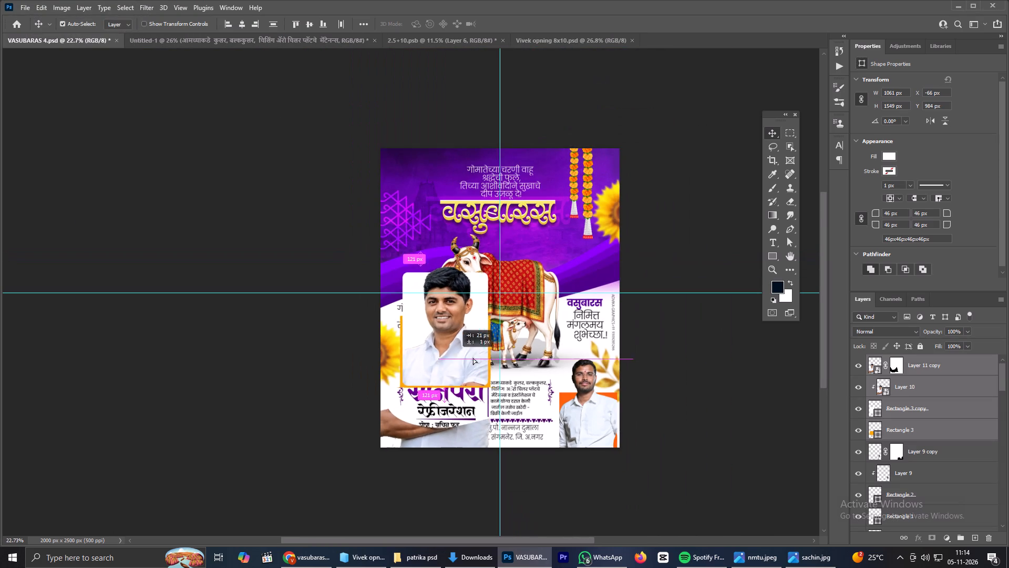
{"action": "left_click_drag", "start_coordinate": [473, 358], "coordinate": [551, 428]}
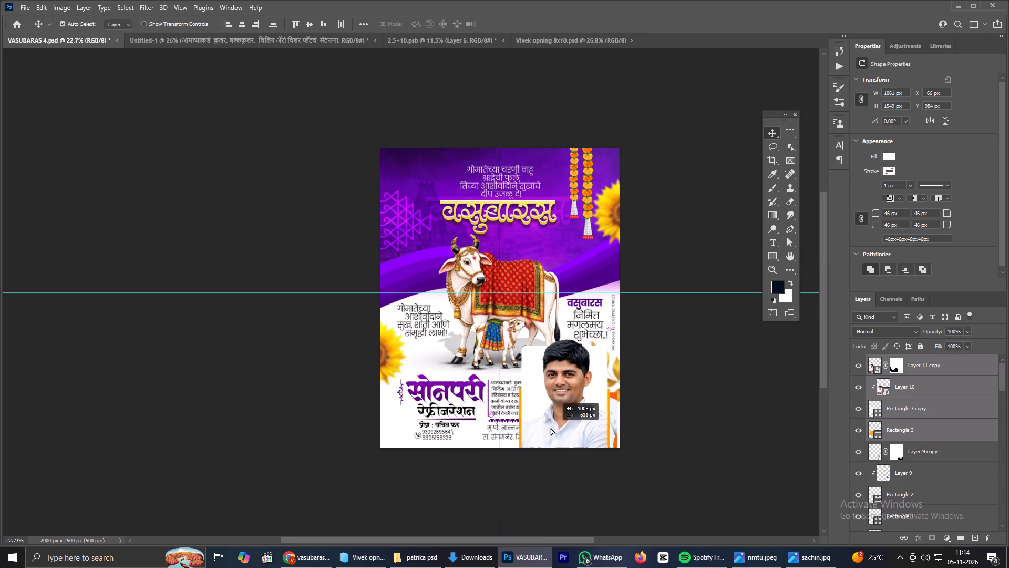
{"action": "left_click_drag", "start_coordinate": [551, 428], "coordinate": [566, 427]}
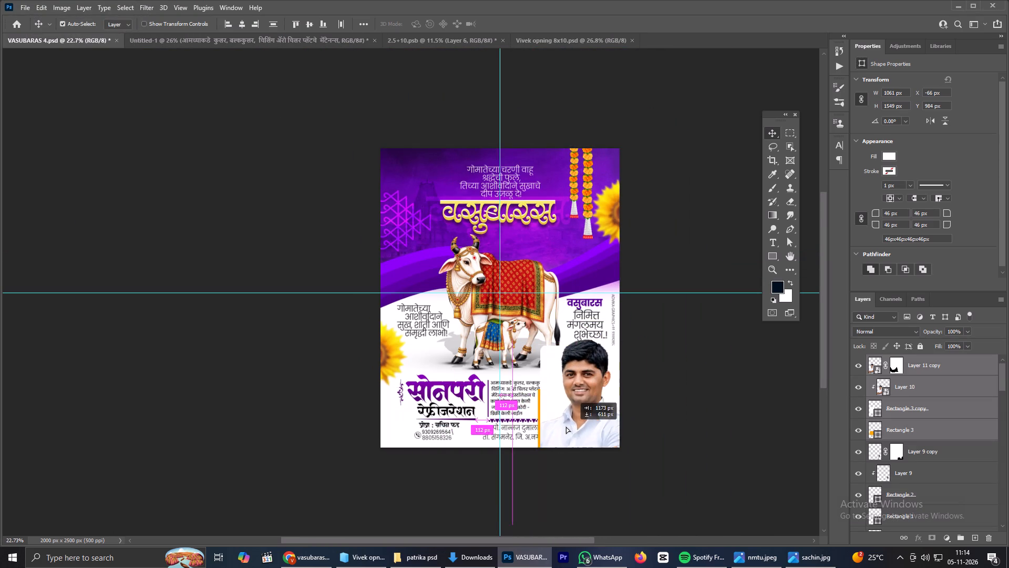
{"action": "left_click_drag", "start_coordinate": [566, 427], "coordinate": [564, 422]}
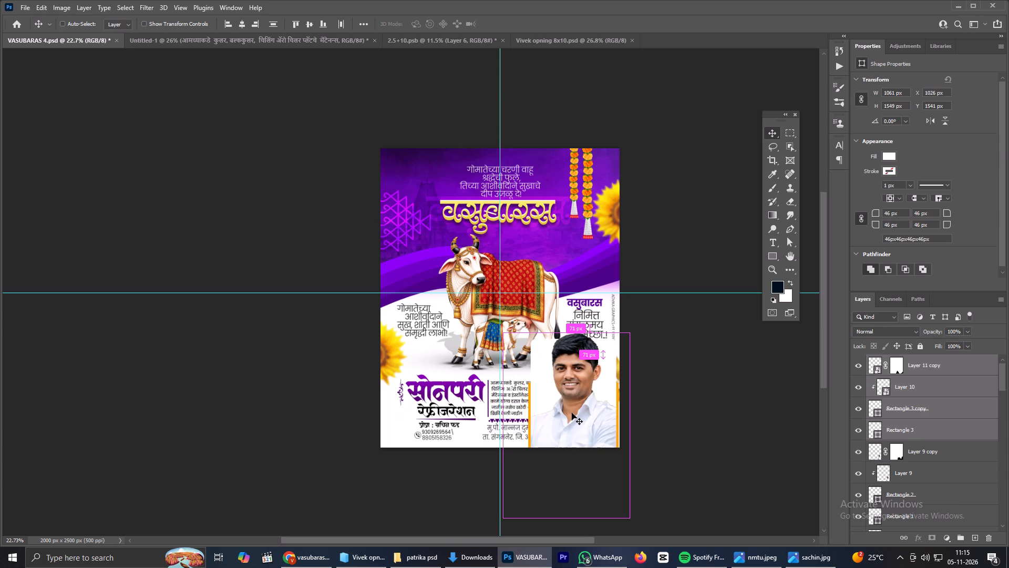
Scale the imported portrait and frame layers together to about 71% and fit the frame into the poster's lower-right corner.
{"action": "key", "text": "ctrl+t"}
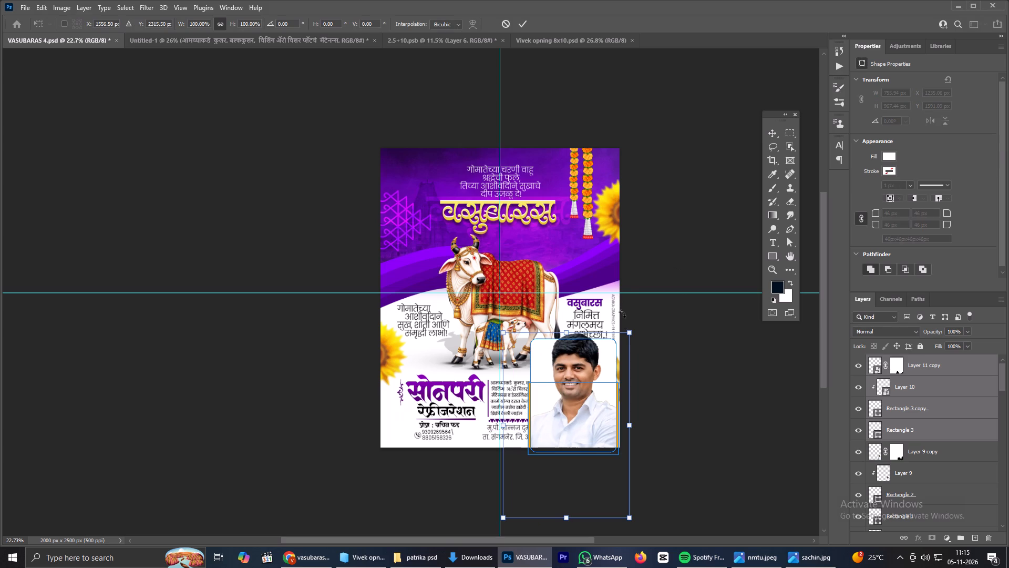
{"action": "left_click_drag", "start_coordinate": [633, 333], "coordinate": [603, 362]}
{"action": "left_click_drag", "start_coordinate": [558, 435], "coordinate": [575, 427]}
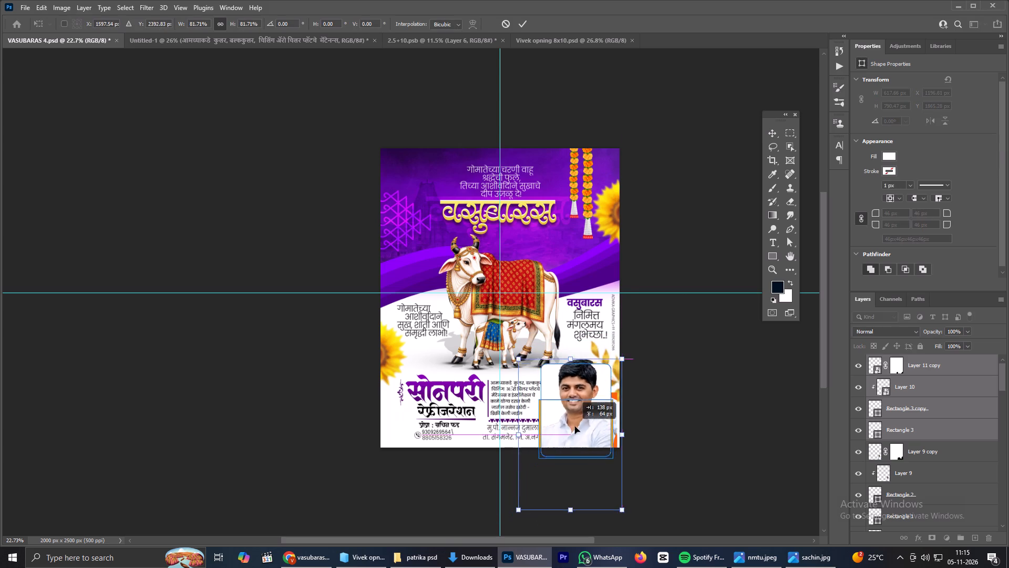
{"action": "left_click_drag", "start_coordinate": [575, 427], "coordinate": [581, 413]}
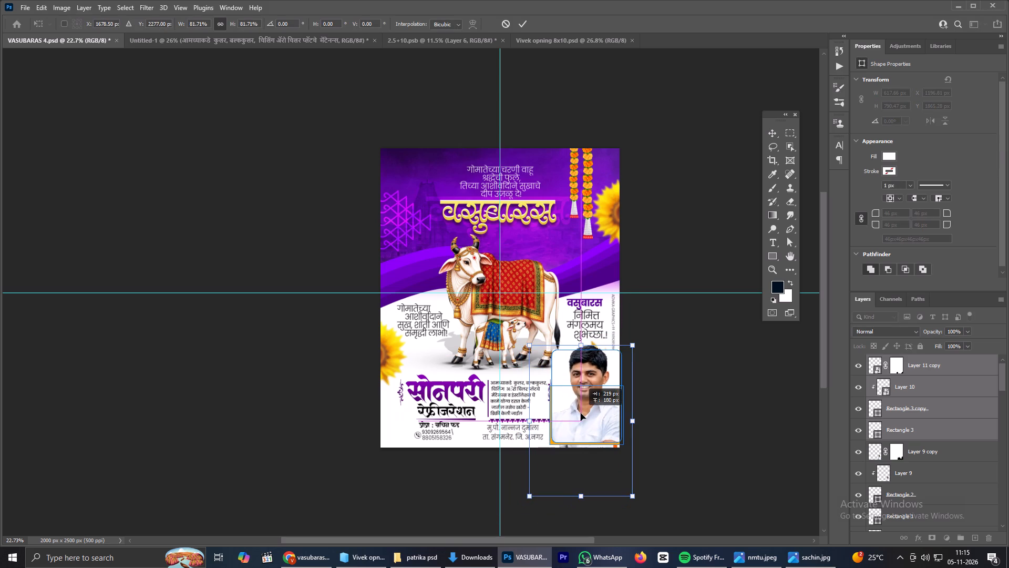
{"action": "left_click_drag", "start_coordinate": [581, 413], "coordinate": [576, 413]}
{"action": "left_click_drag", "start_coordinate": [621, 344], "coordinate": [614, 351]}
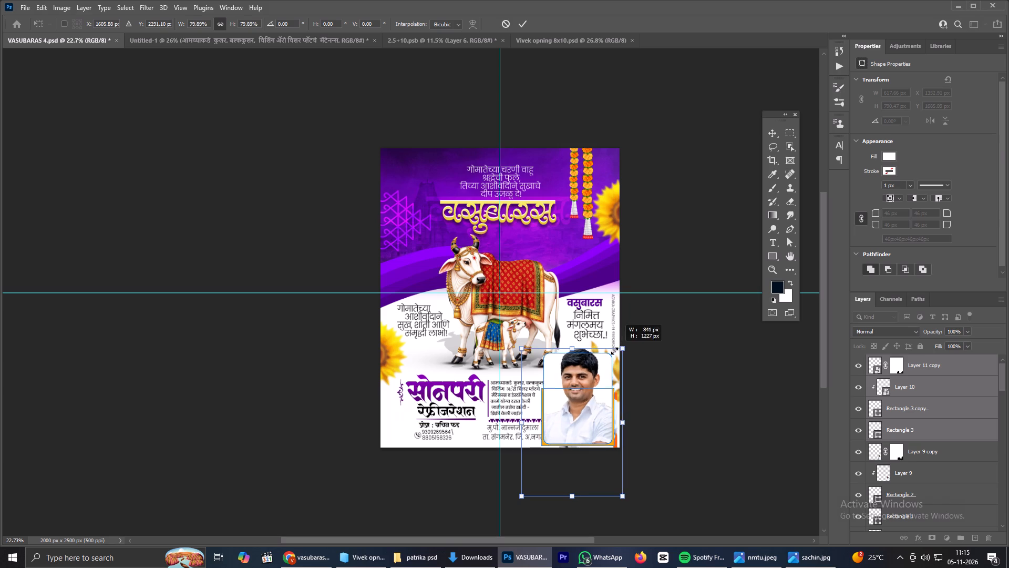
{"action": "left_click_drag", "start_coordinate": [614, 351], "coordinate": [612, 353]}
{"action": "left_click_drag", "start_coordinate": [572, 412], "coordinate": [584, 411]}
{"action": "left_click_drag", "start_coordinate": [629, 356], "coordinate": [617, 364]}
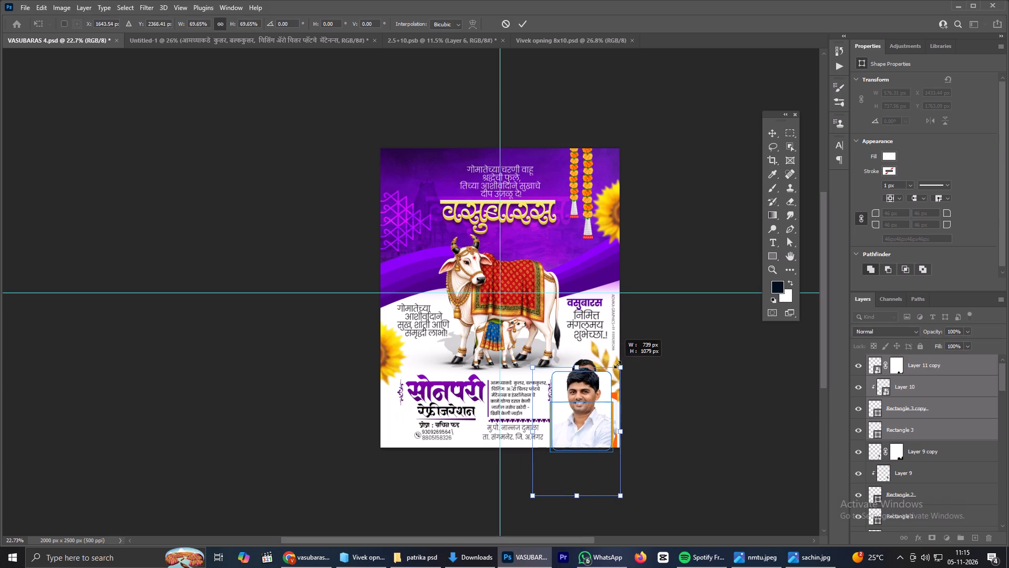
{"action": "left_click_drag", "start_coordinate": [617, 364], "coordinate": [622, 364]}
{"action": "left_click", "coordinate": [591, 397]}
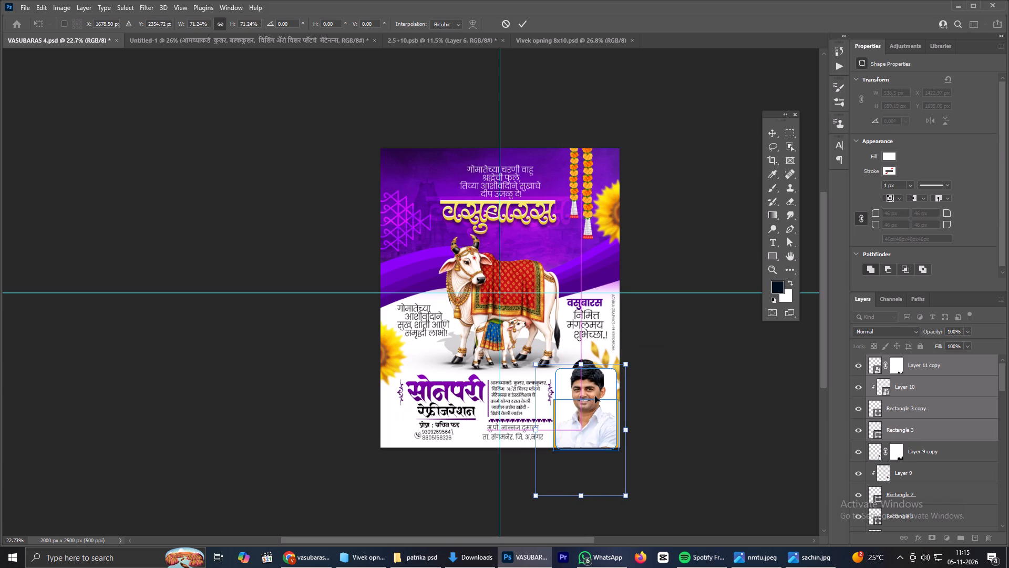
Nudge the scaled portrait and frame straight up to a transform Y of about 2324 px, apply the transform and deselect the layers.
{"action": "key", "text": "Up"}
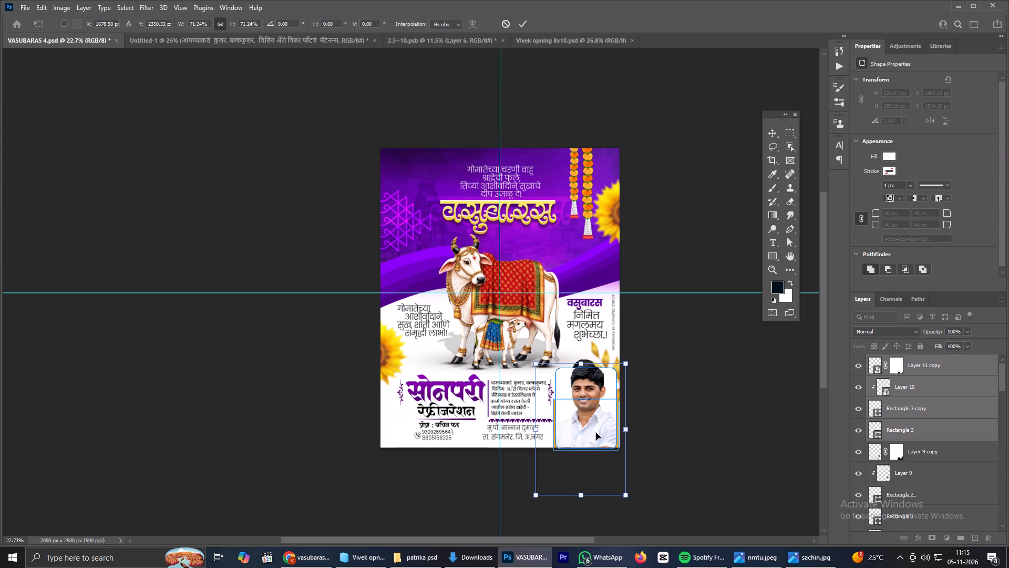
{"action": "key", "text": "Up"}
{"action": "key", "text": "Up"}
{"action": "key", "text": "Up"}
{"action": "key", "text": "Up"}
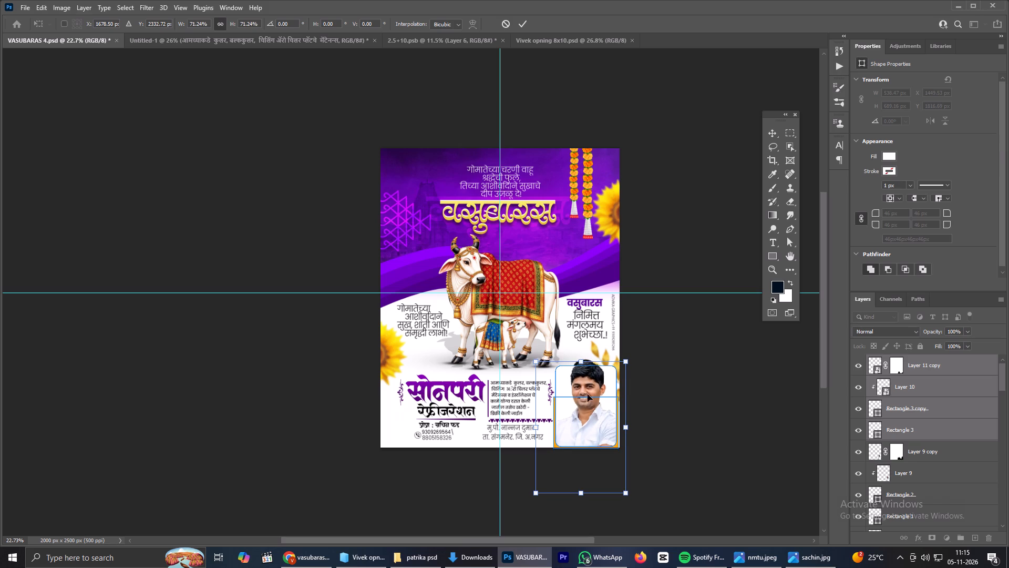
{"action": "key", "text": "Up"}
{"action": "key", "text": "Up"}
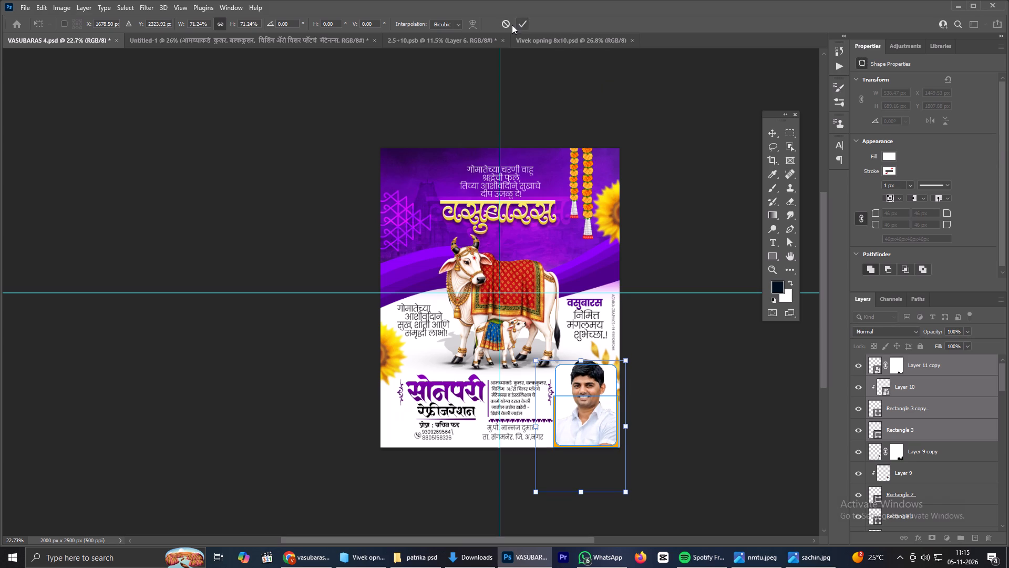
{"action": "left_click", "coordinate": [520, 25]}
{"action": "left_click", "coordinate": [587, 398]}
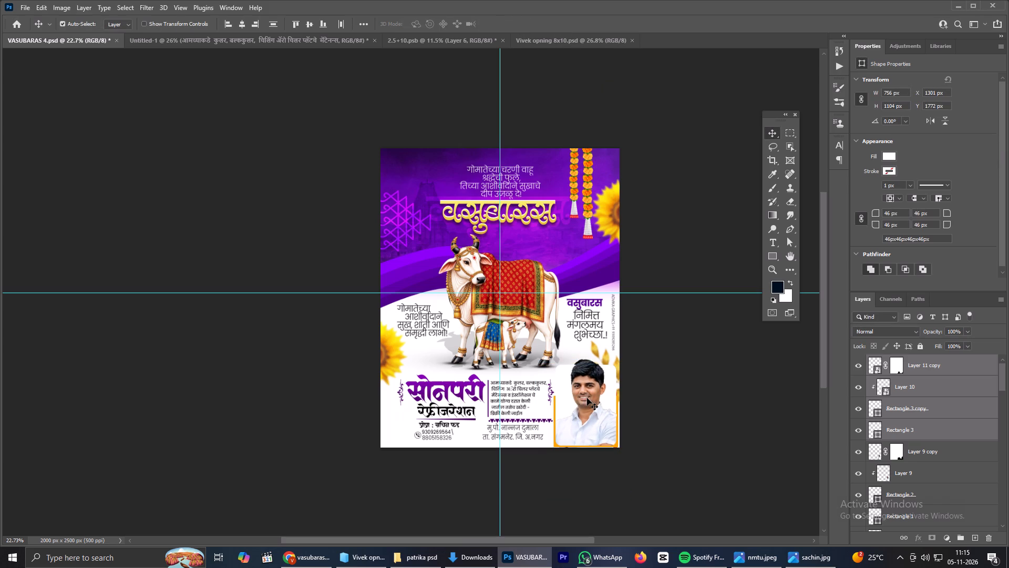
{"action": "left_click", "coordinate": [729, 460]}
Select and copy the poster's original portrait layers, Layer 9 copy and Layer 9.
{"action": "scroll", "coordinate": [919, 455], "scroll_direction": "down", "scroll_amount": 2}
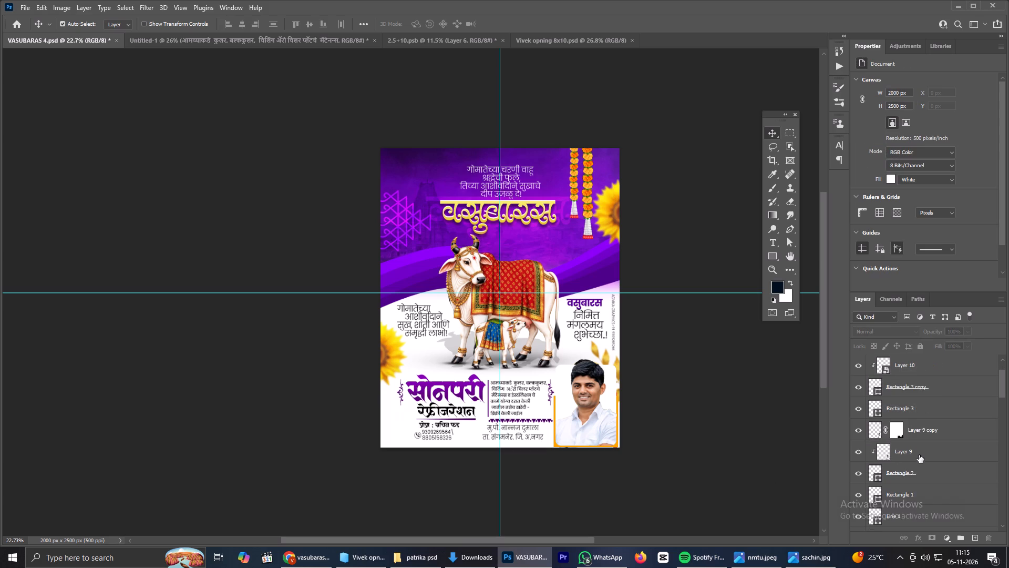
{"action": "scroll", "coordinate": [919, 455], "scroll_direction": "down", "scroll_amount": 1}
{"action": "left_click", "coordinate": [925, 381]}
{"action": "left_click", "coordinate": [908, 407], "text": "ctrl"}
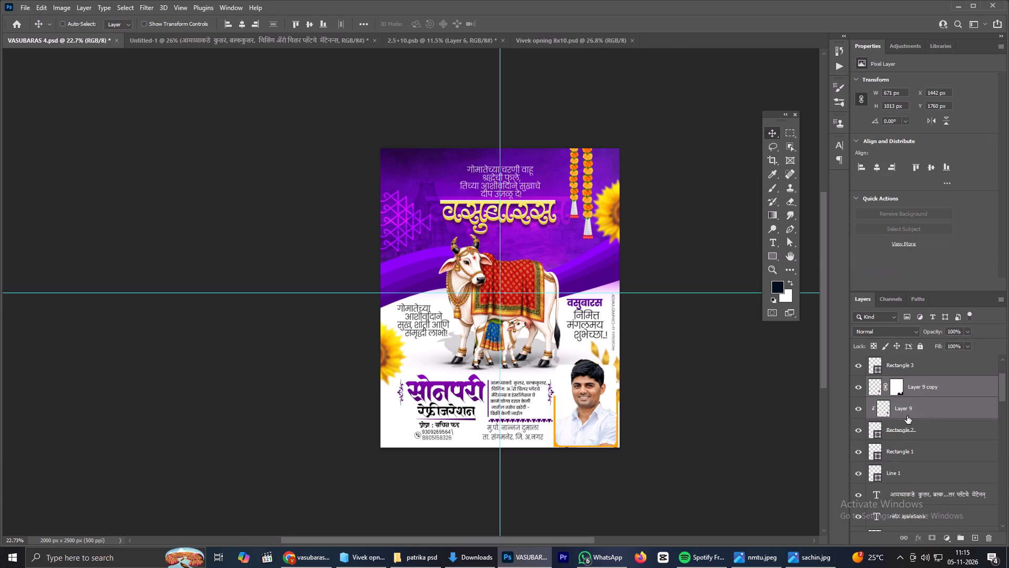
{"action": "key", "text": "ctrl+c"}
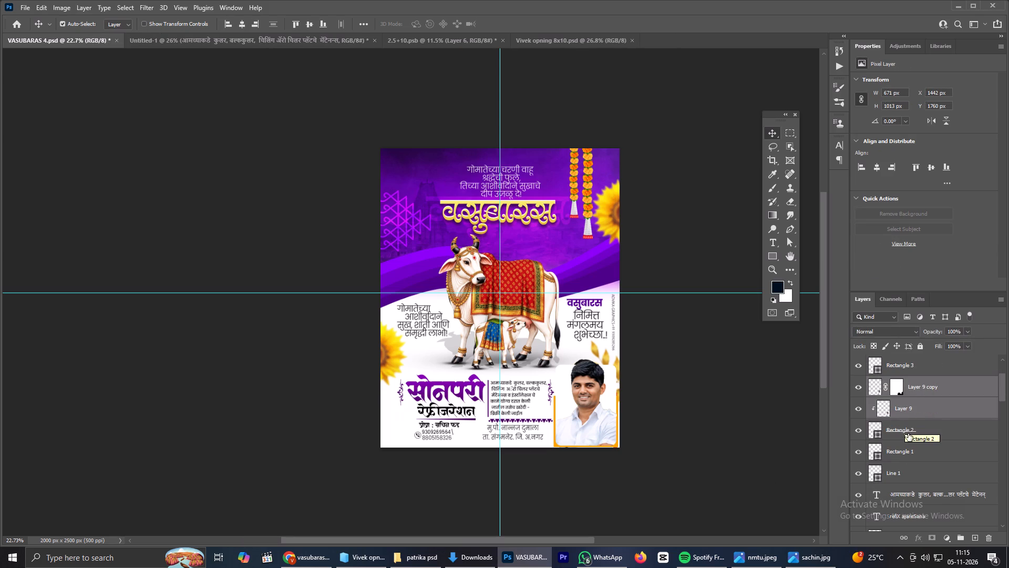
Delete the Rectangle 2 layer, the orange shape beneath Layer 9.
{"action": "left_click", "coordinate": [909, 433]}
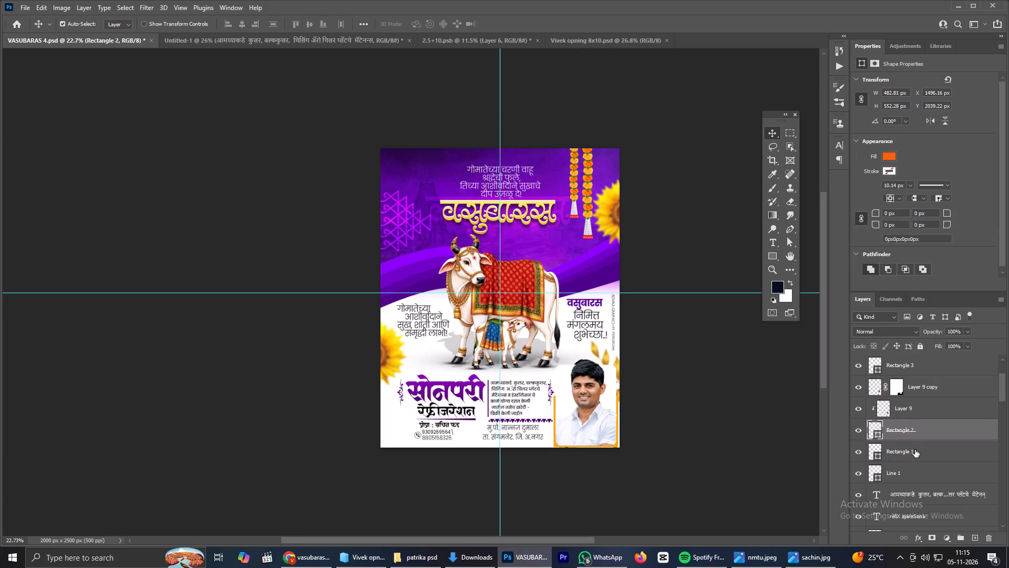
{"action": "key", "text": "BackSpace"}
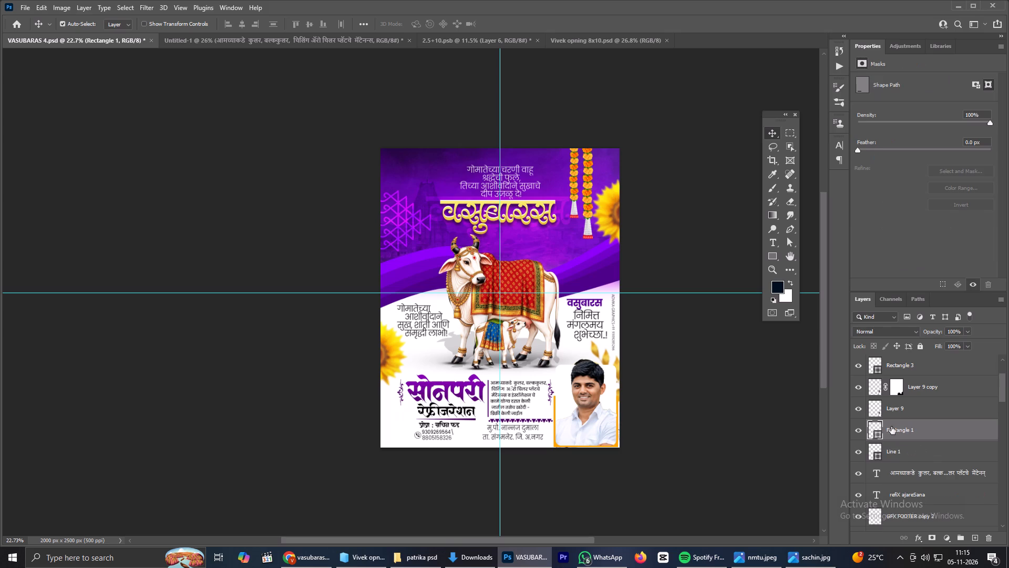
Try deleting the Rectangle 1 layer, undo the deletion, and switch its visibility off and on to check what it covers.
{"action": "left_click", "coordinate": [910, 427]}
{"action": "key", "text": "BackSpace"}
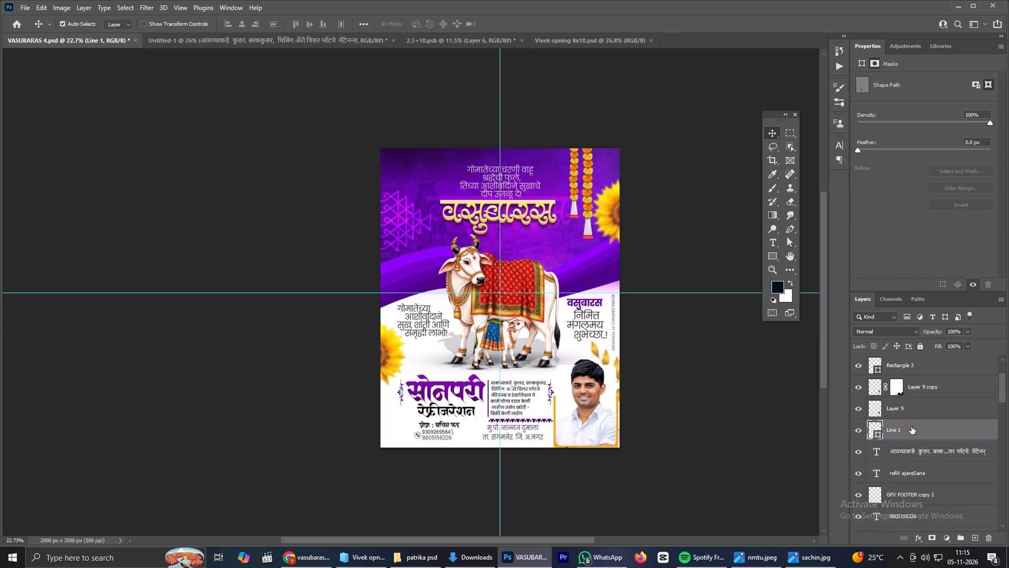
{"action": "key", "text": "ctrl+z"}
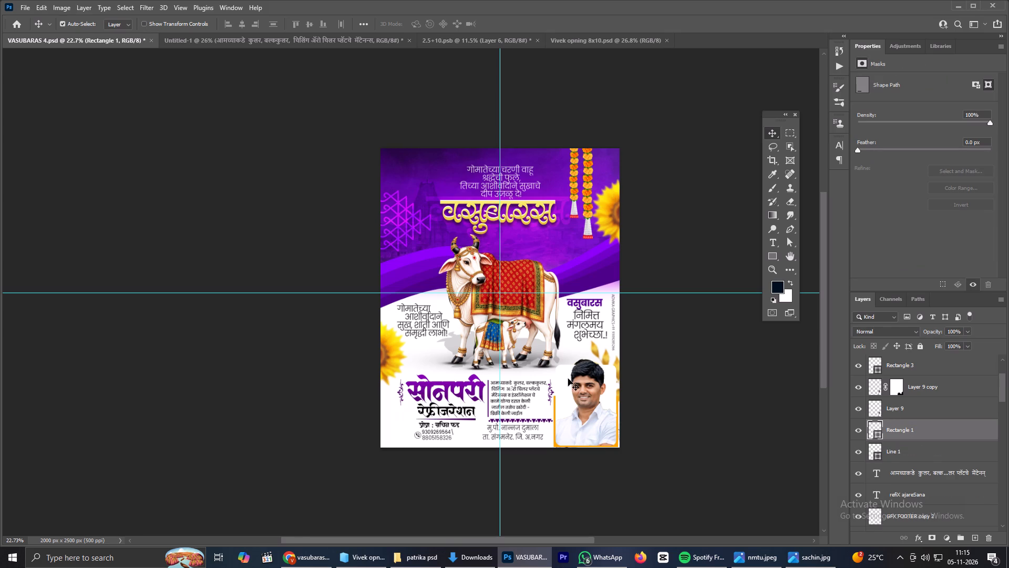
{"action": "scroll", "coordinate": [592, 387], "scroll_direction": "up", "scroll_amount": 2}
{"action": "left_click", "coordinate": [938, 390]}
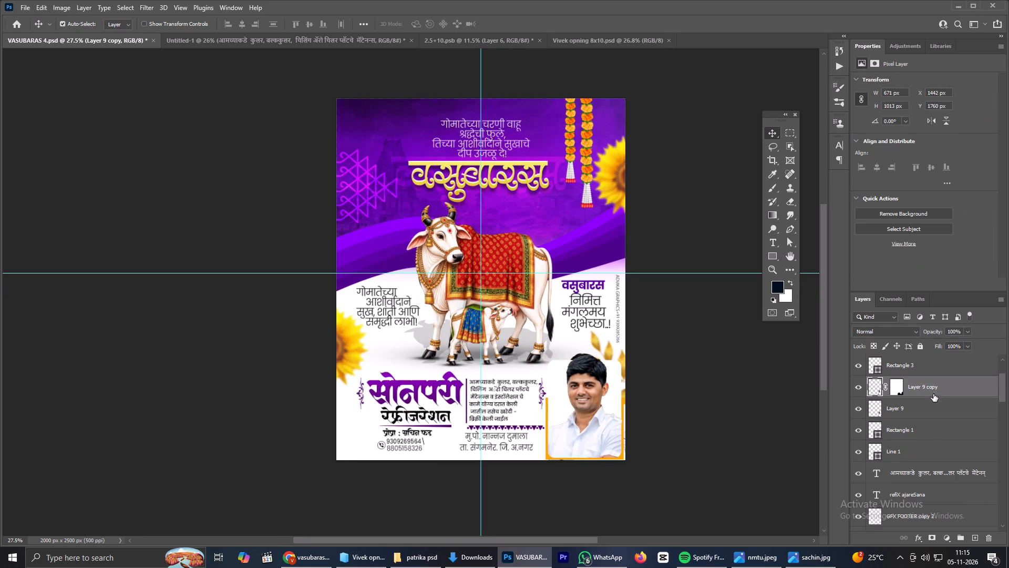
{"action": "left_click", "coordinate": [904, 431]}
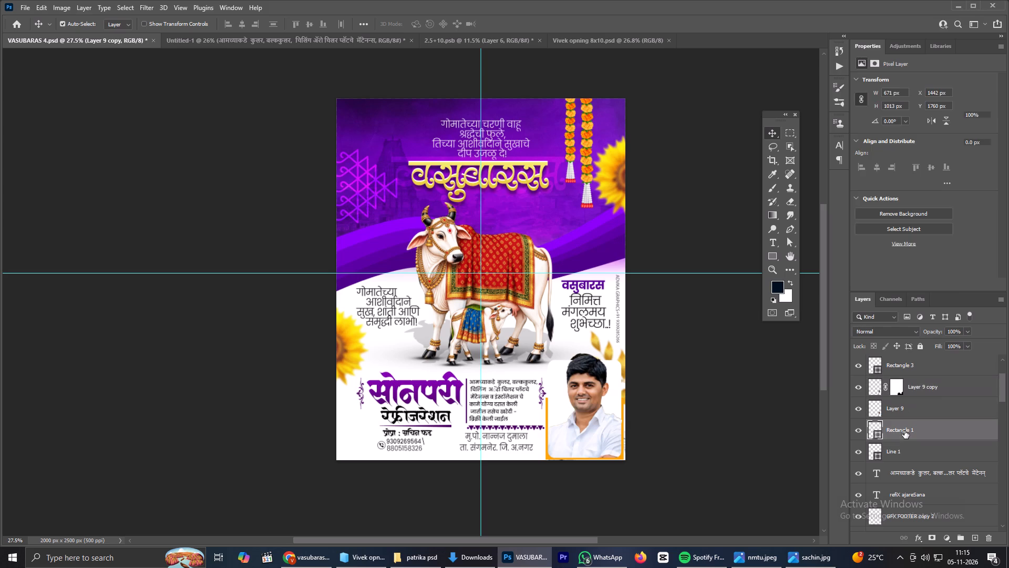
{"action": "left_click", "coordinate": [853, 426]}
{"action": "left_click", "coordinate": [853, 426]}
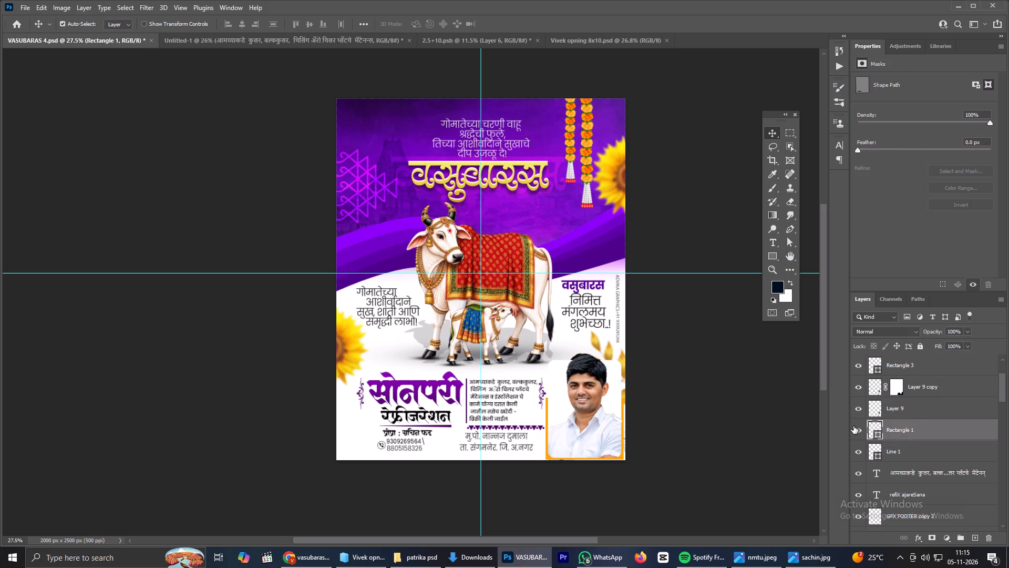
Move Layer 9 and Layer 9 copy together to the top of the layer stack, above Layer 11 copy.
{"action": "left_click", "coordinate": [915, 405]}
{"action": "left_click", "coordinate": [920, 390], "text": "ctrl"}
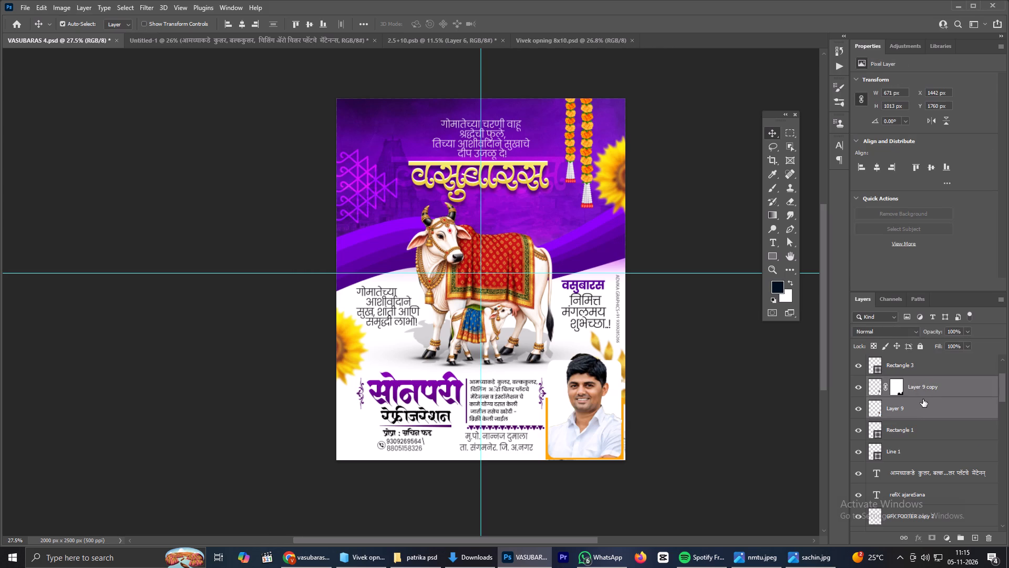
{"action": "left_click_drag", "start_coordinate": [924, 396], "coordinate": [930, 335]}
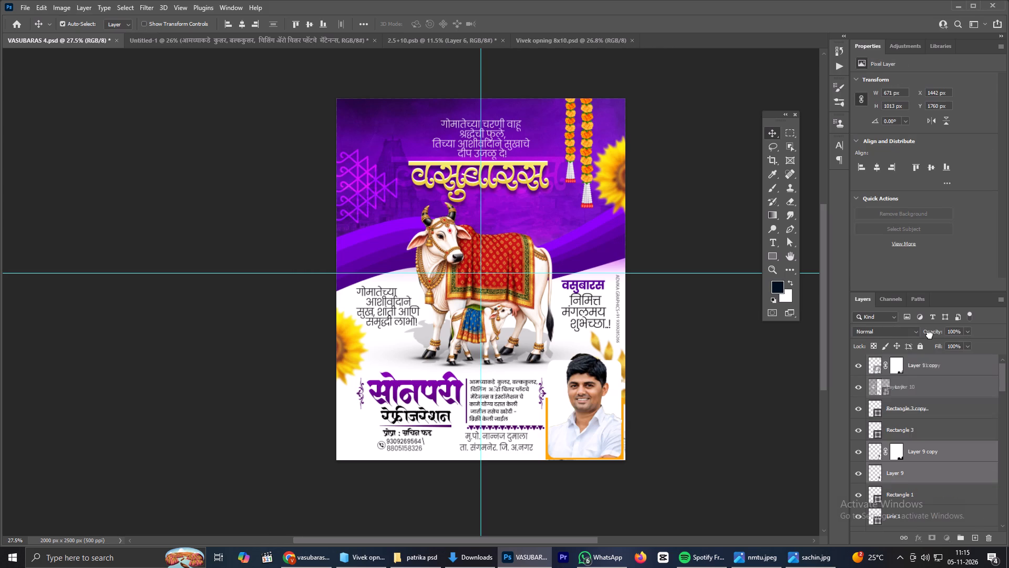
{"action": "left_click_drag", "start_coordinate": [930, 335], "coordinate": [922, 364]}
Delete the layer mask from Layer 9 copy without applying it.
{"action": "scroll", "coordinate": [598, 401], "scroll_direction": "up", "scroll_amount": 2}
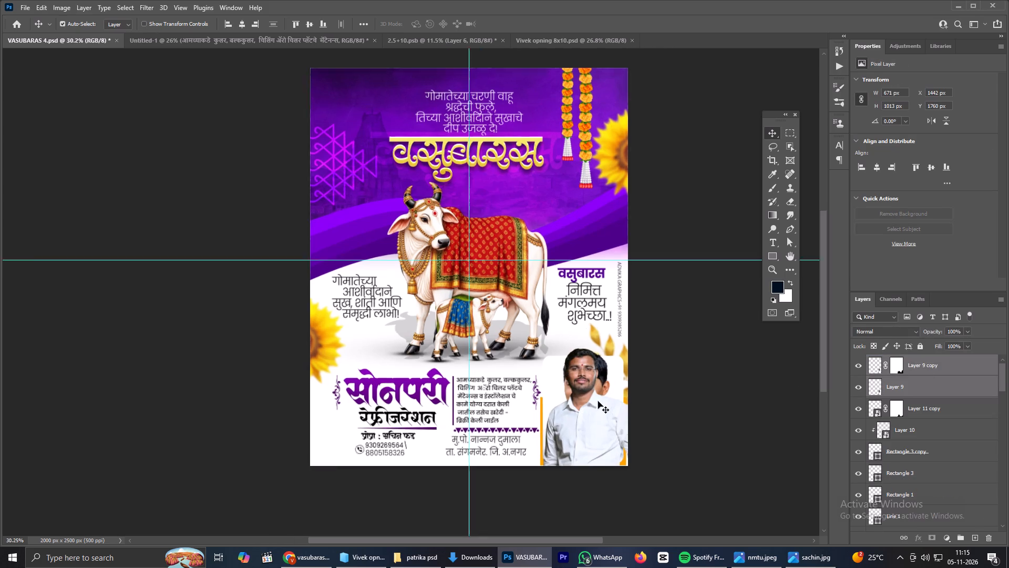
{"action": "scroll", "coordinate": [598, 401], "scroll_direction": "up", "scroll_amount": 3}
{"action": "scroll", "coordinate": [810, 414], "scroll_direction": "up", "scroll_amount": 2}
{"action": "left_click", "coordinate": [899, 369]}
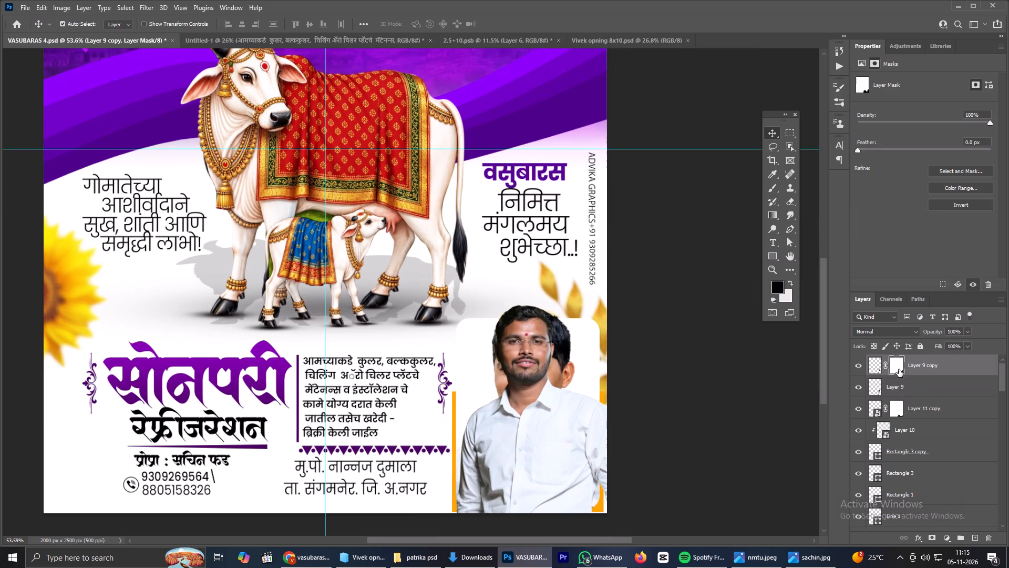
{"action": "left_click_drag", "start_coordinate": [896, 366], "coordinate": [991, 539]}
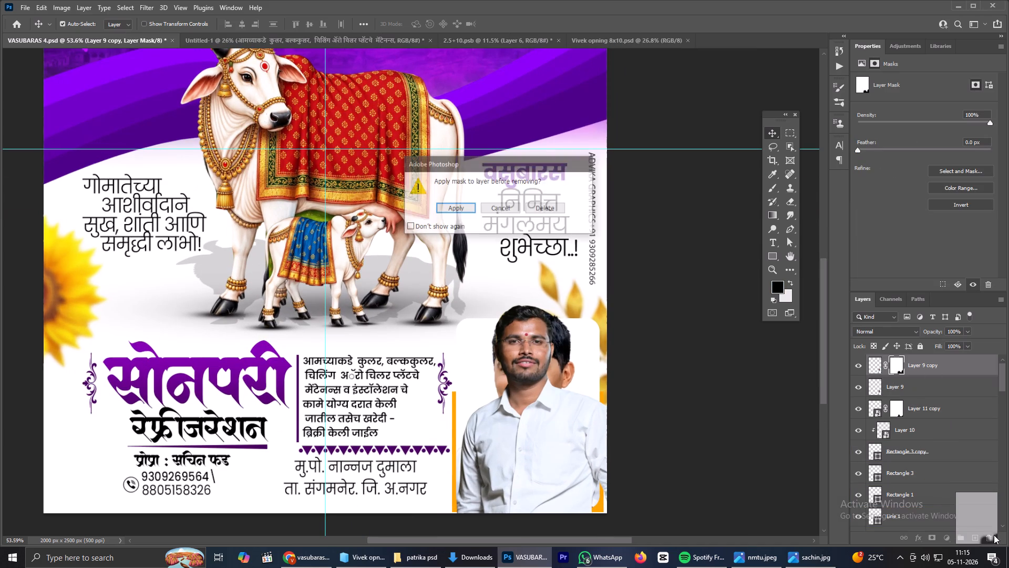
{"action": "left_click", "coordinate": [531, 210]}
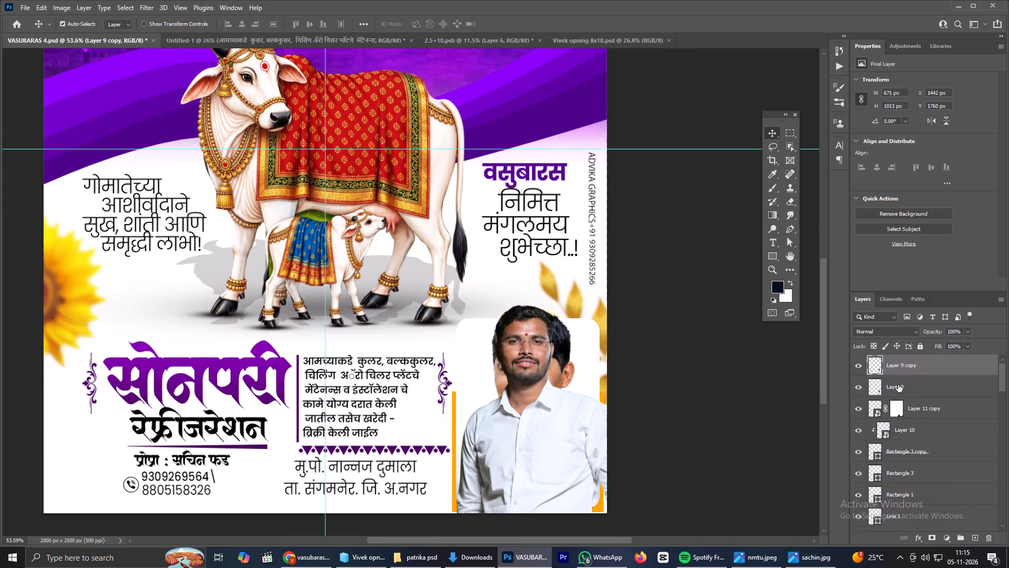
Move both original portrait layers below Layer 11 copy and place Layer 9 beneath Layer 10, clipped to Rectangle 3 copy.
{"action": "left_click", "coordinate": [918, 385], "text": "ctrl"}
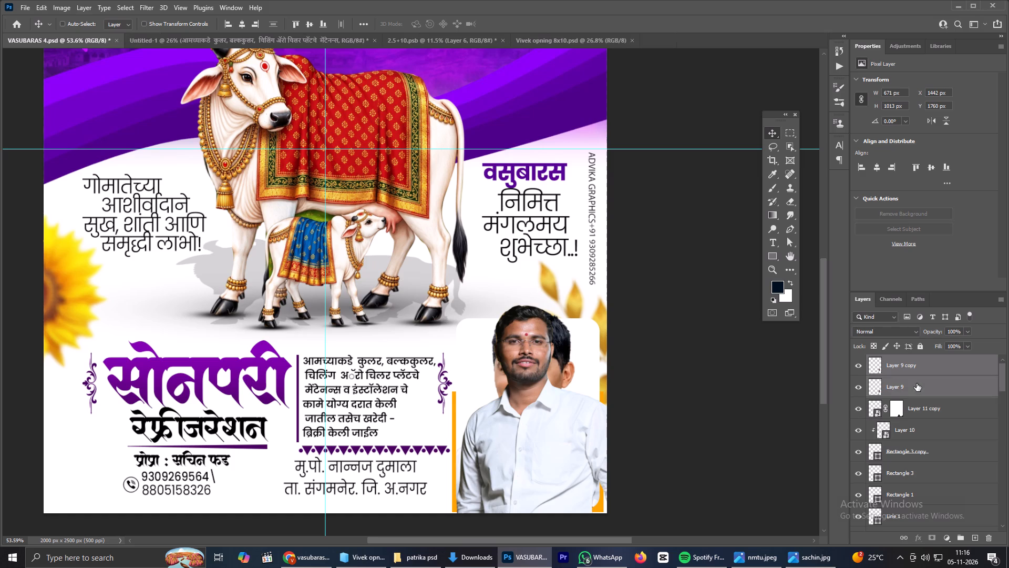
{"action": "left_click_drag", "start_coordinate": [911, 367], "coordinate": [915, 419]}
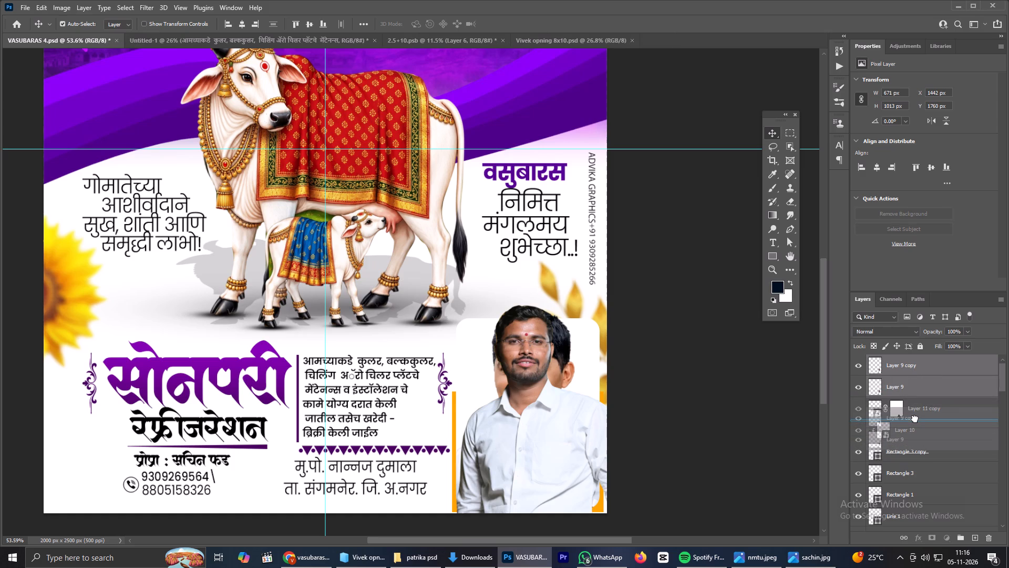
{"action": "left_click_drag", "start_coordinate": [915, 419], "coordinate": [911, 417]}
{"action": "left_click", "coordinate": [901, 411]}
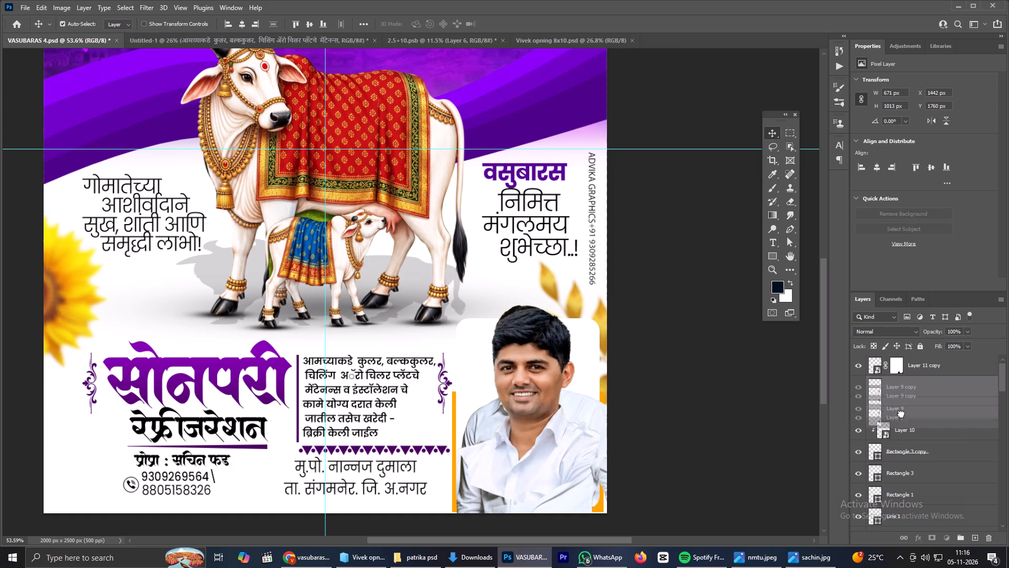
{"action": "left_click", "coordinate": [902, 409]}
{"action": "left_click_drag", "start_coordinate": [902, 409], "coordinate": [910, 433]}
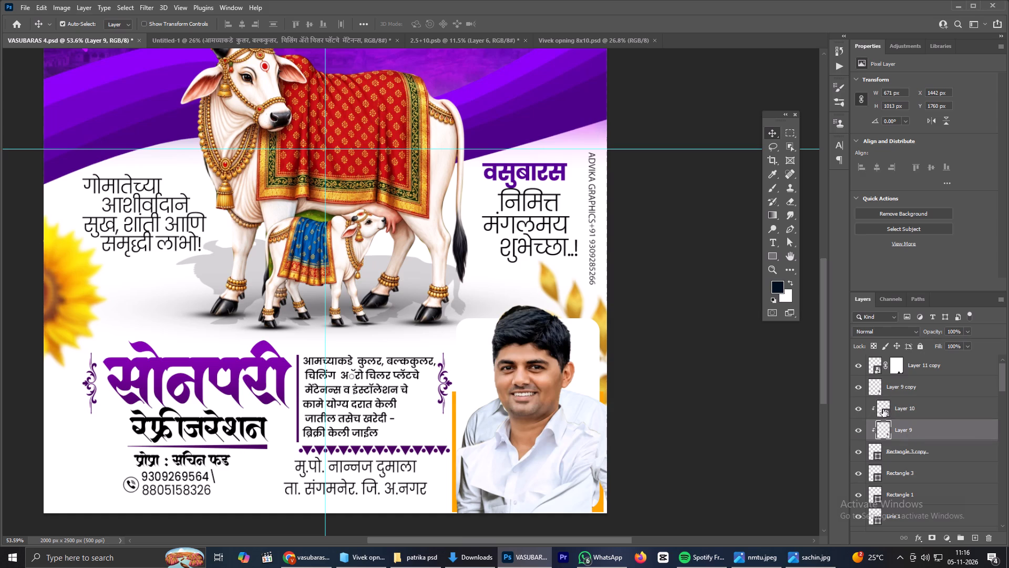
Delete Layer 10, the imported portrait clipped to the frame.
{"action": "left_click", "coordinate": [857, 405]}
{"action": "left_click_drag", "start_coordinate": [928, 408], "coordinate": [993, 534]}
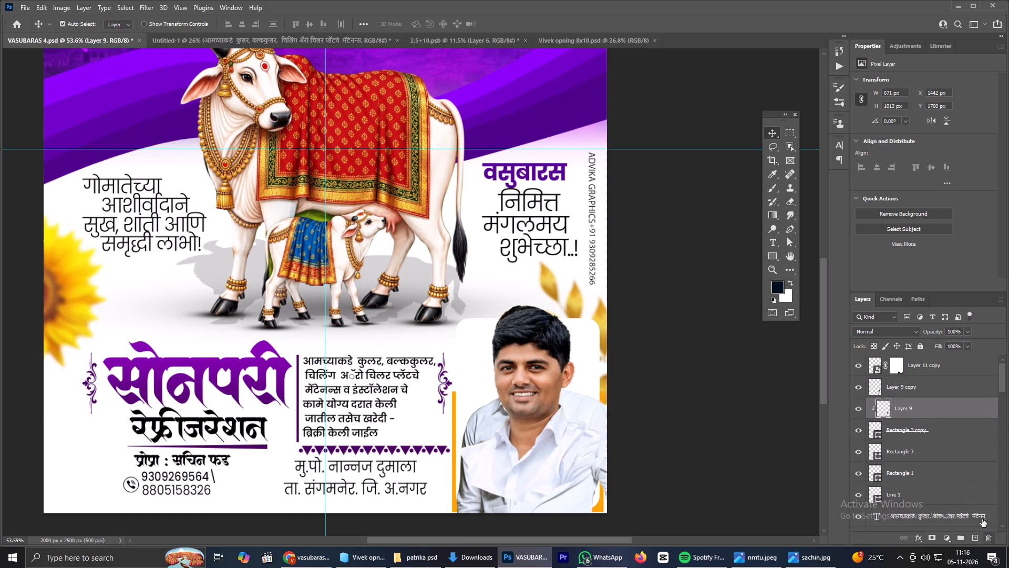
Scale the clipped Layer 9 to about 101%, apply the transform and hide Layer 9 copy.
{"action": "left_click", "coordinate": [900, 366]}
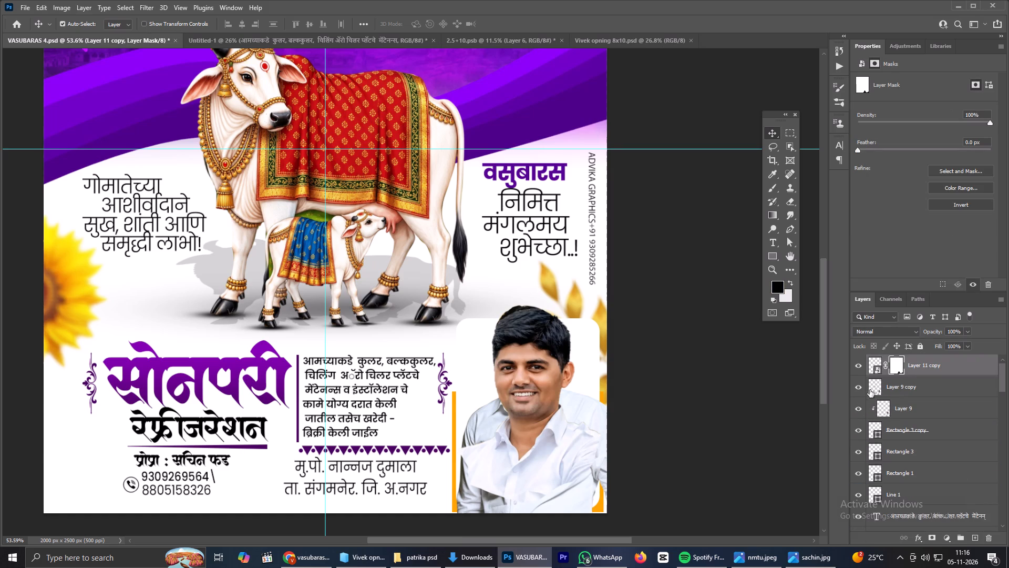
{"action": "left_click", "coordinate": [935, 408]}
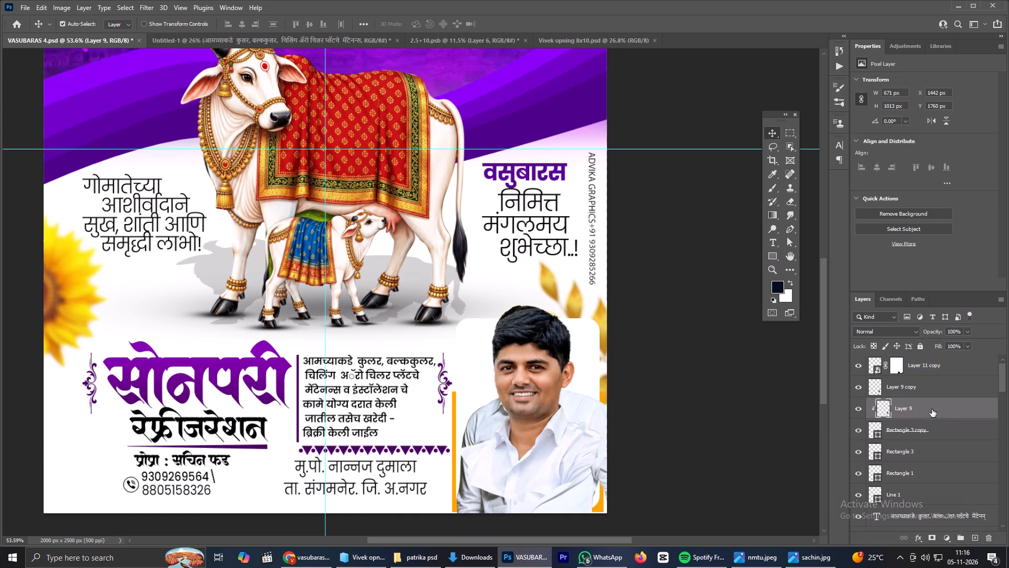
{"action": "key", "text": "ctrl+t"}
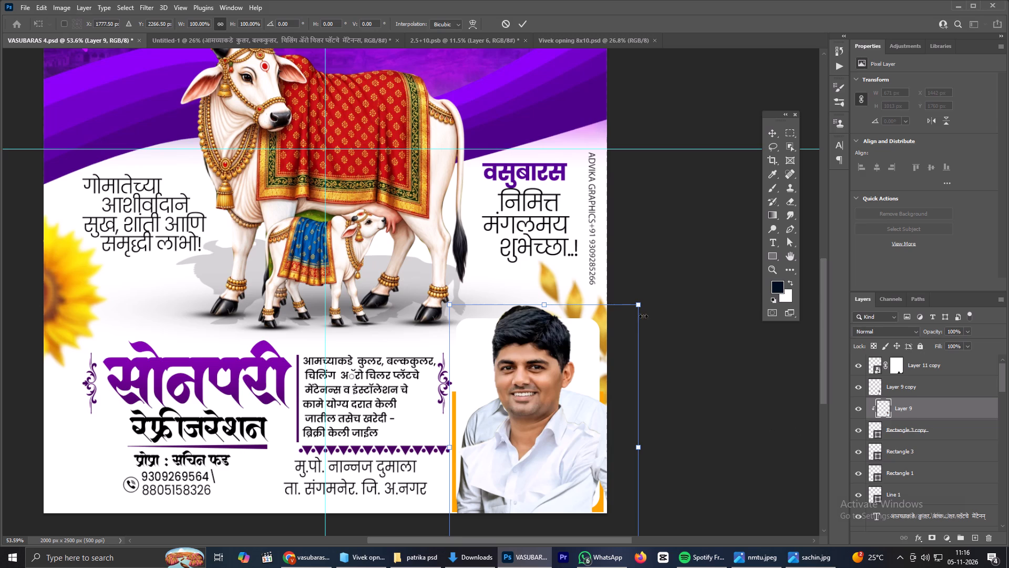
{"action": "left_click_drag", "start_coordinate": [640, 304], "coordinate": [673, 256]}
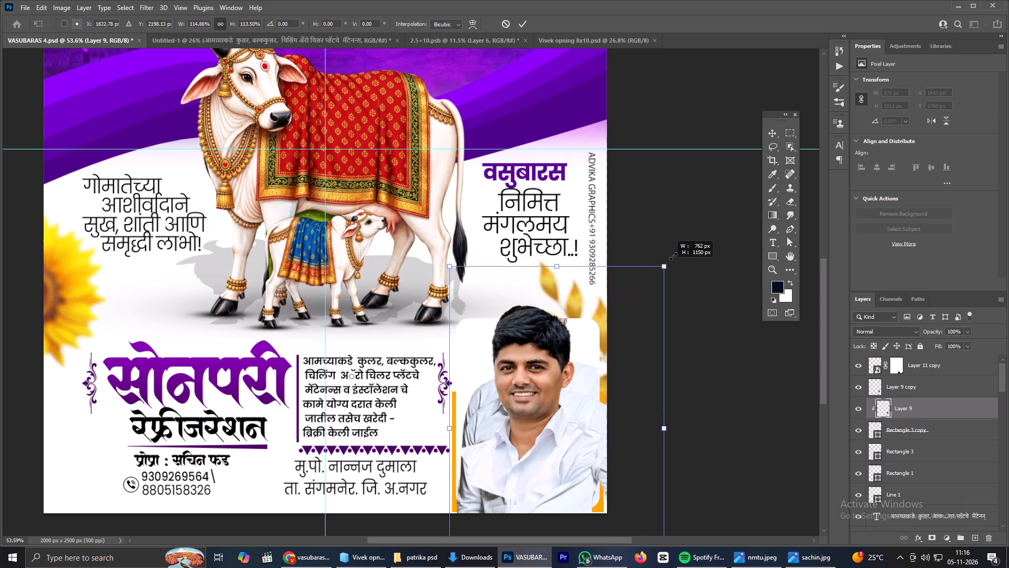
{"action": "left_click_drag", "start_coordinate": [673, 256], "coordinate": [650, 307]}
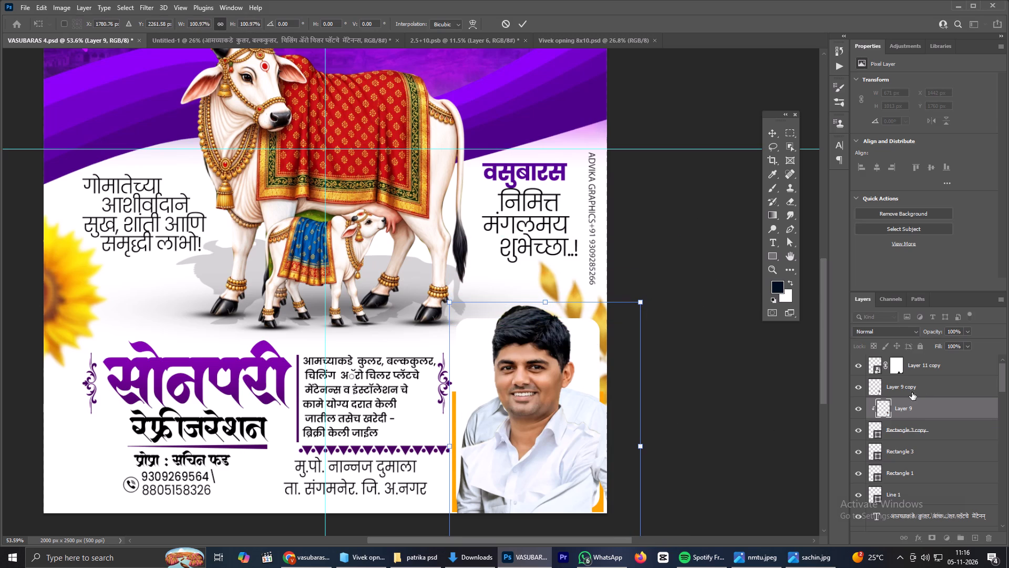
{"action": "left_click", "coordinate": [861, 387]}
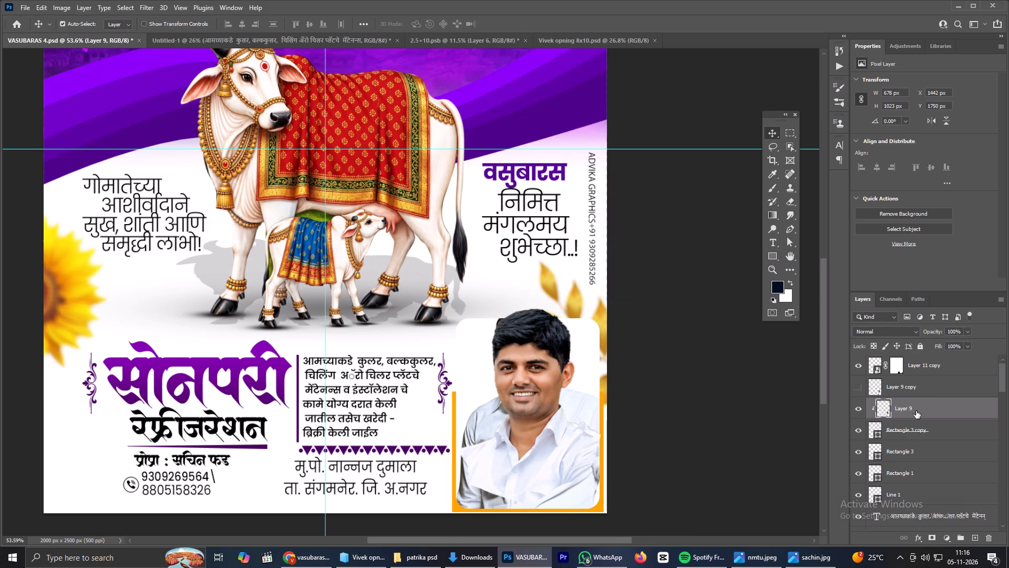
Enlarge the clipped Layer 9 to about 139% and reposition it over the frame at a transform centre of about X 1832, Y 2402 px.
{"action": "left_click", "coordinate": [915, 411]}
{"action": "key", "text": "ctrl+t"}
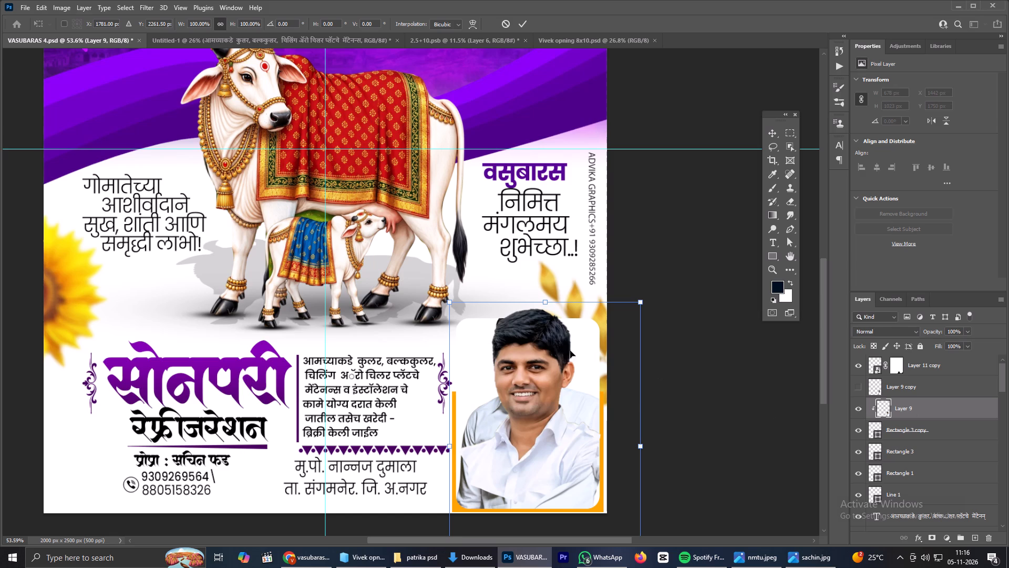
{"action": "left_click_drag", "start_coordinate": [618, 432], "coordinate": [620, 474]}
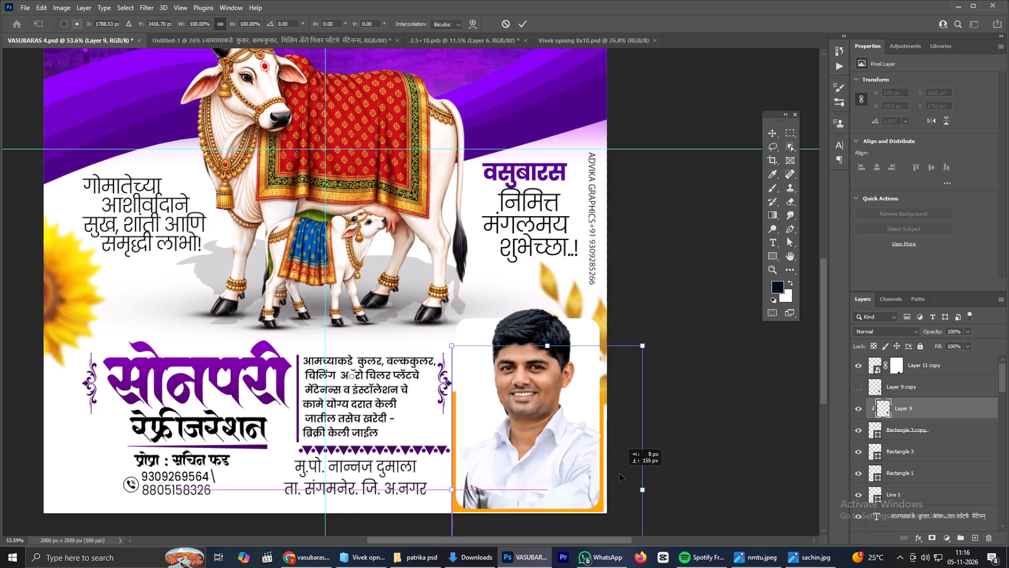
{"action": "left_click_drag", "start_coordinate": [620, 474], "coordinate": [621, 463]}
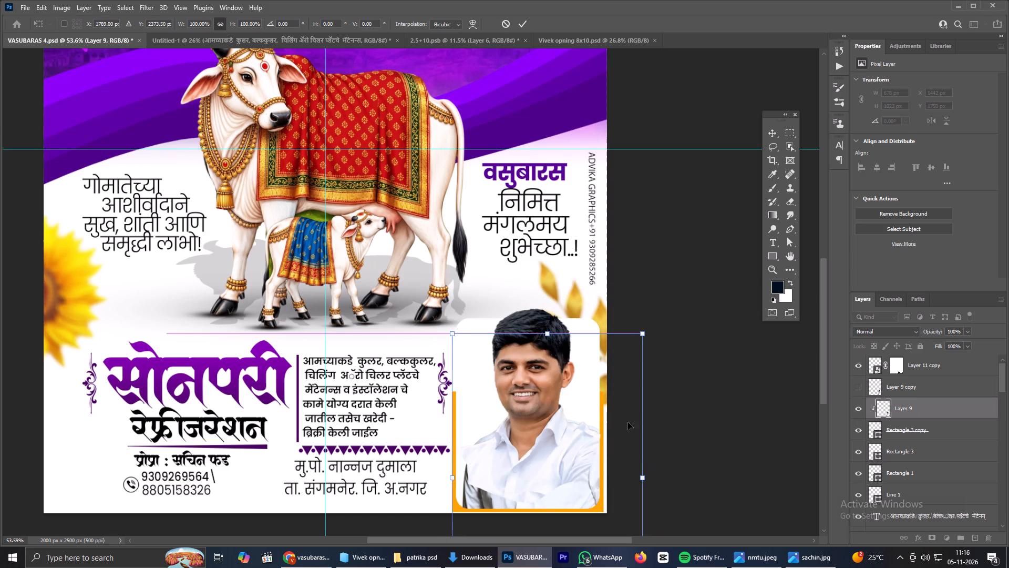
{"action": "left_click_drag", "start_coordinate": [645, 334], "coordinate": [650, 297]}
{"action": "left_click_drag", "start_coordinate": [628, 407], "coordinate": [621, 412]}
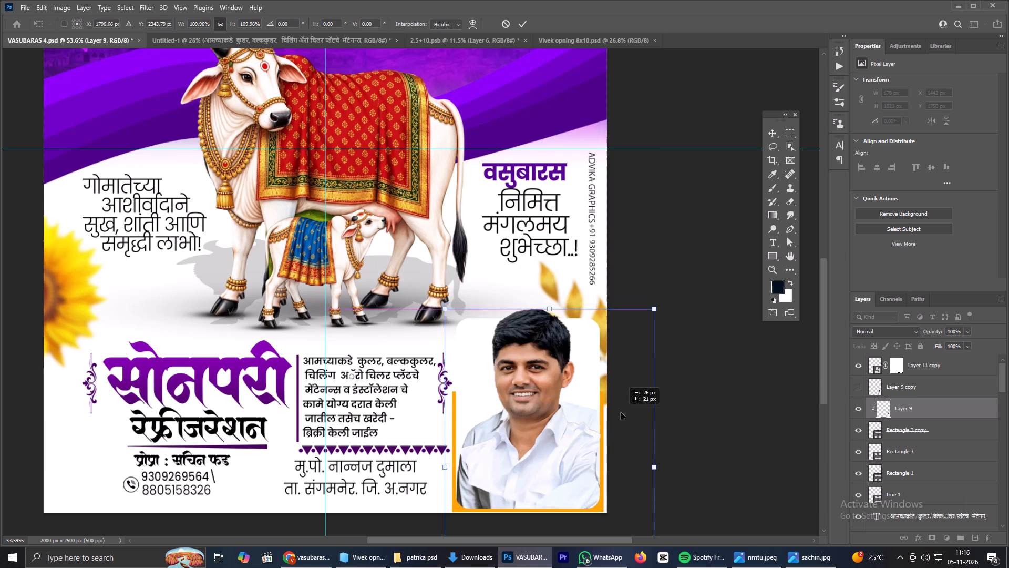
{"action": "left_click_drag", "start_coordinate": [621, 412], "coordinate": [616, 400]}
{"action": "scroll", "coordinate": [621, 396], "scroll_direction": "down", "scroll_amount": 6}
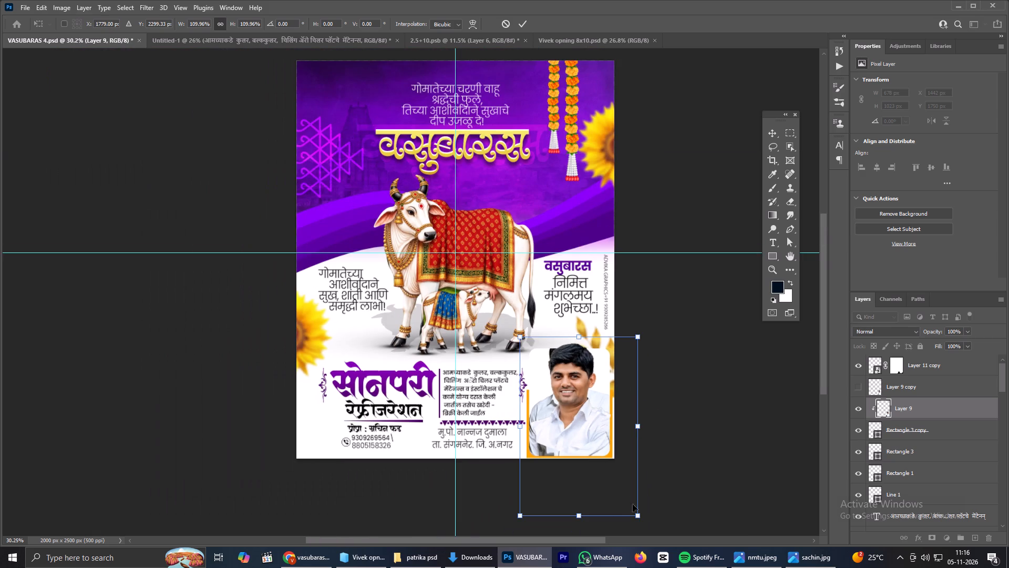
{"action": "left_click_drag", "start_coordinate": [643, 516], "coordinate": [654, 535]}
{"action": "left_click_drag", "start_coordinate": [520, 532], "coordinate": [485, 553]}
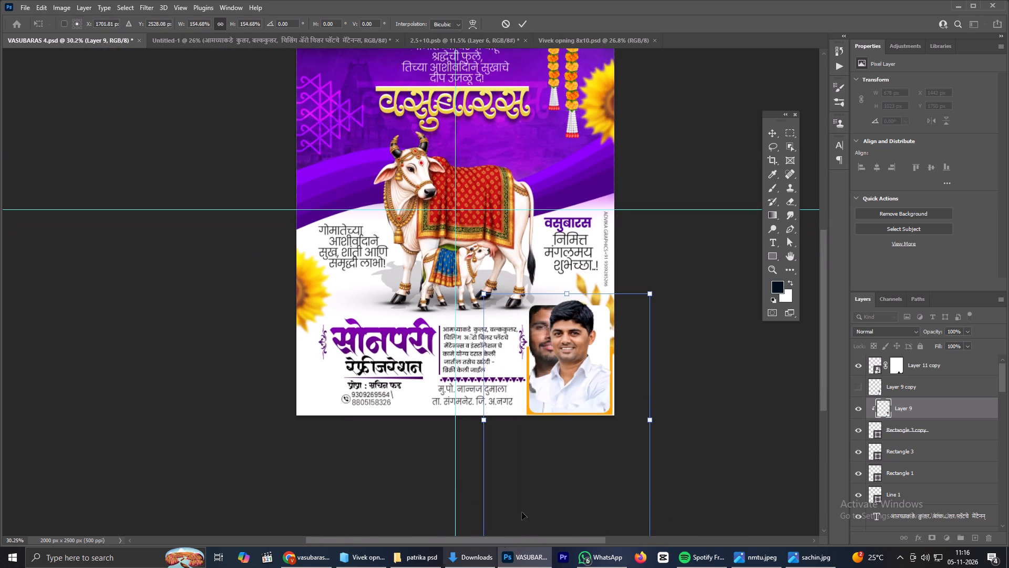
{"action": "left_click_drag", "start_coordinate": [589, 450], "coordinate": [600, 441]}
{"action": "left_click_drag", "start_coordinate": [659, 283], "coordinate": [634, 302]}
{"action": "left_click_drag", "start_coordinate": [586, 474], "coordinate": [603, 451]}
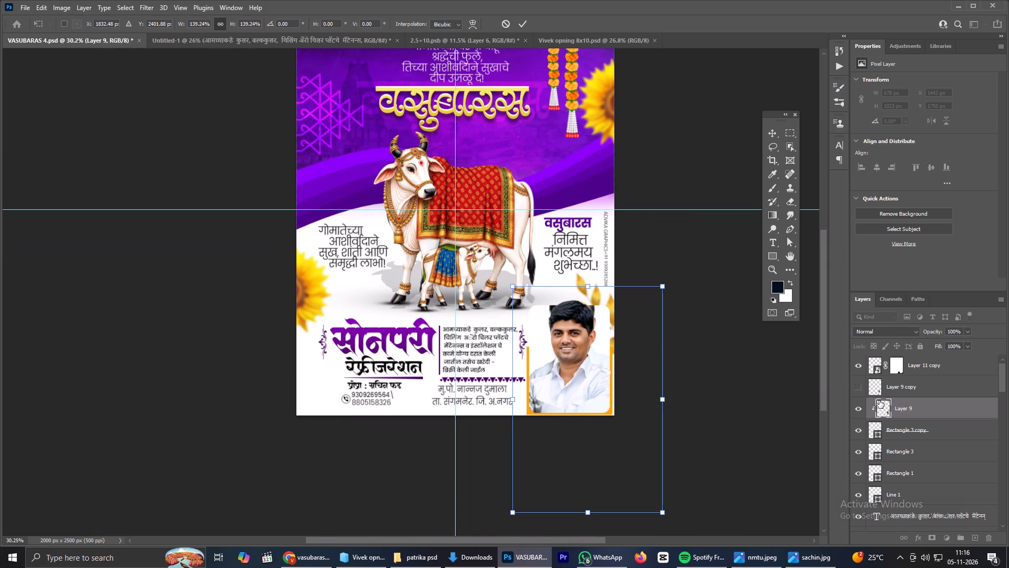
Hide Layer 11 copy and move the clipped Layer 9 portrait to about X 1323, Y 1711 px.
{"action": "left_click", "coordinate": [854, 362]}
{"action": "left_click_drag", "start_coordinate": [568, 357], "coordinate": [564, 356]}
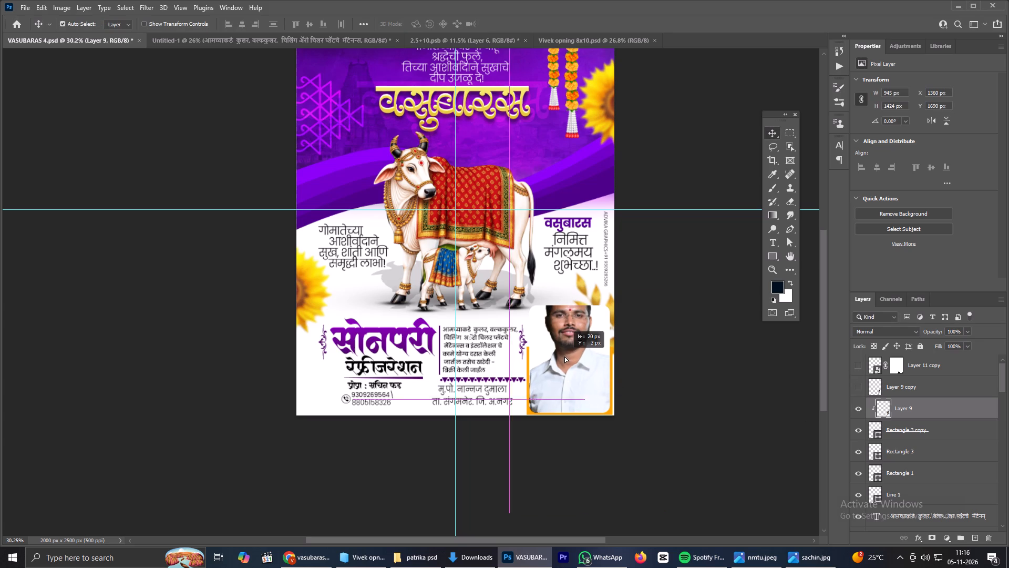
{"action": "left_click_drag", "start_coordinate": [564, 356], "coordinate": [562, 360]}
Show the hidden Layer 9 copy and delete that layer.
{"action": "scroll", "coordinate": [914, 407], "scroll_direction": "up", "scroll_amount": 1}
{"action": "left_click", "coordinate": [855, 390]}
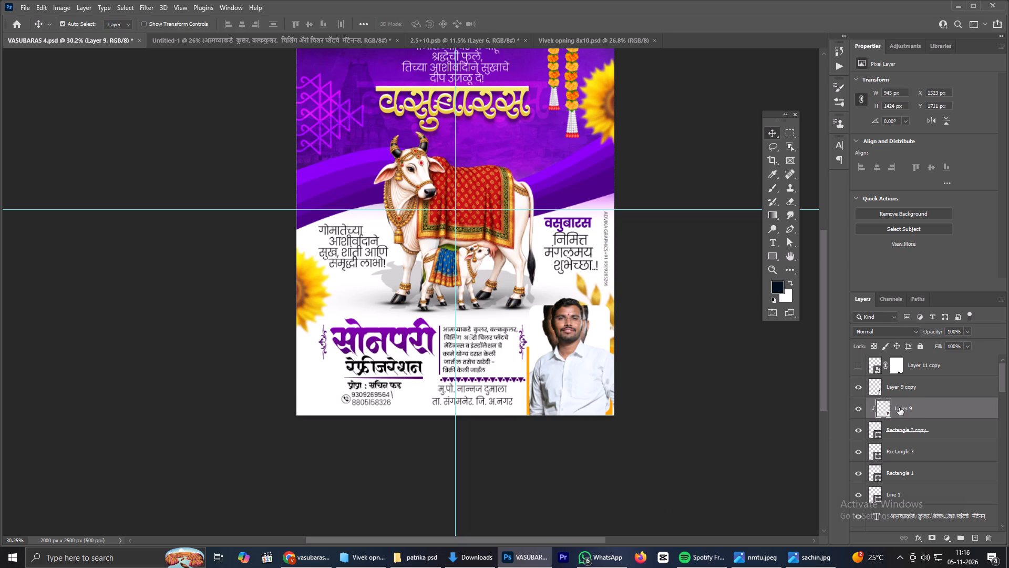
{"action": "left_click", "coordinate": [907, 393]}
{"action": "left_click_drag", "start_coordinate": [919, 383], "coordinate": [991, 513]}
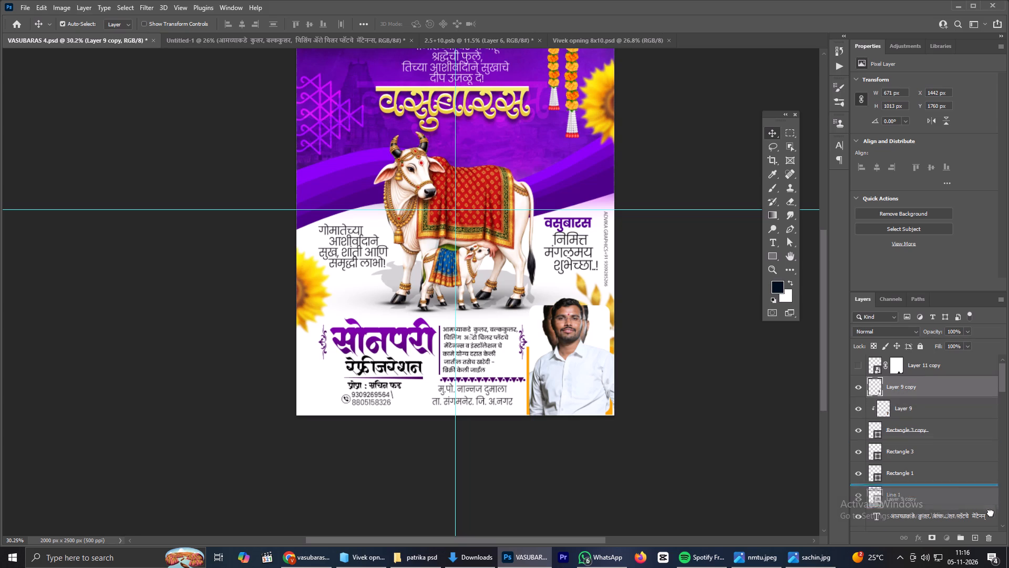
{"action": "left_click_drag", "start_coordinate": [991, 513], "coordinate": [991, 533]}
Duplicate the clipped Layer 9 and release the duplicate from its clipping mask.
{"action": "left_click_drag", "start_coordinate": [936, 386], "coordinate": [974, 534]}
{"action": "right_click", "coordinate": [919, 386]}
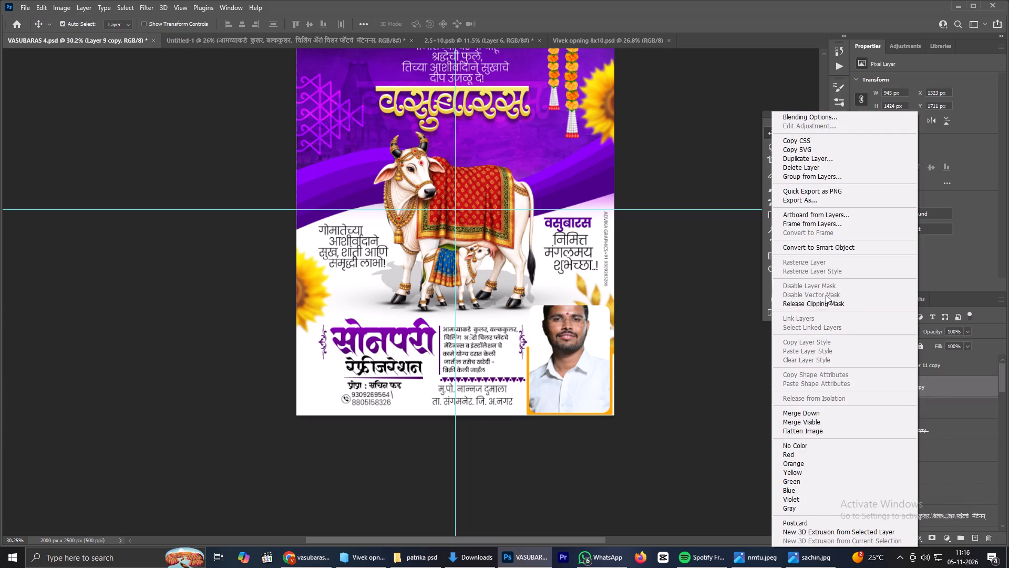
{"action": "left_click", "coordinate": [821, 303]}
Copy the layer mask of Layer 11 copy onto Layer 9 copy.
{"action": "left_click_drag", "start_coordinate": [891, 366], "coordinate": [901, 378], "text": "alt"}
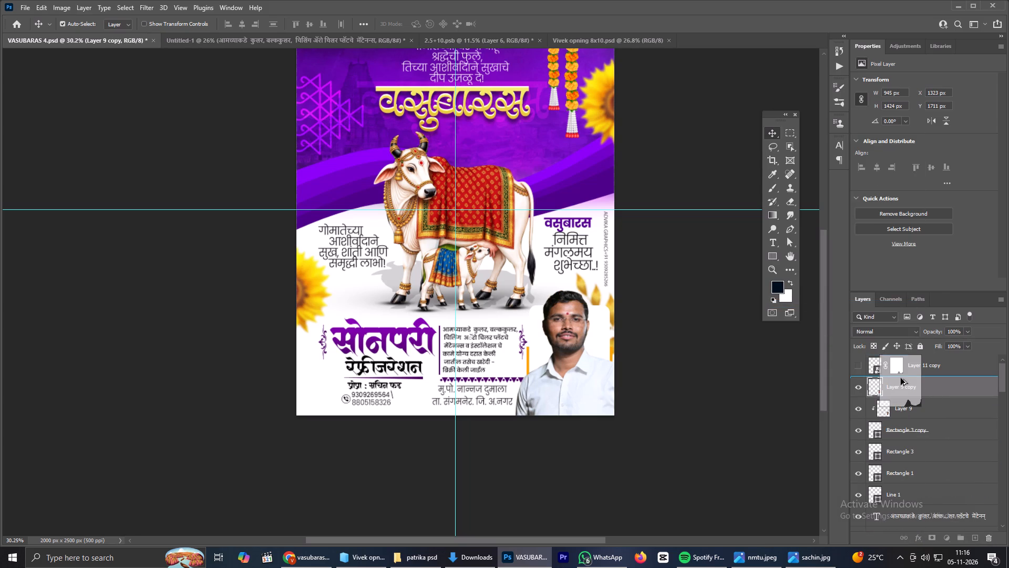
{"action": "left_click_drag", "start_coordinate": [901, 378], "coordinate": [902, 382], "text": "alt"}
Open Layer 9 copy in the Camera Raw Filter and set the Basic adjustment Contrast to +6.
{"action": "scroll", "coordinate": [663, 376], "scroll_direction": "up", "scroll_amount": 1}
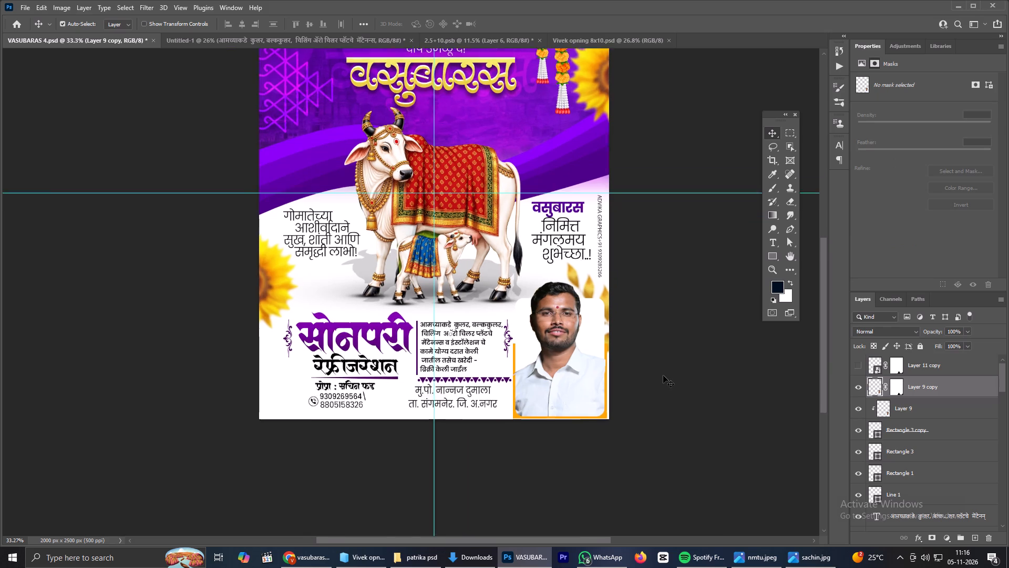
{"action": "scroll", "coordinate": [663, 376], "scroll_direction": "up", "scroll_amount": 2}
{"action": "left_click", "coordinate": [663, 376]}
{"action": "scroll", "coordinate": [530, 316], "scroll_direction": "up", "scroll_amount": 5}
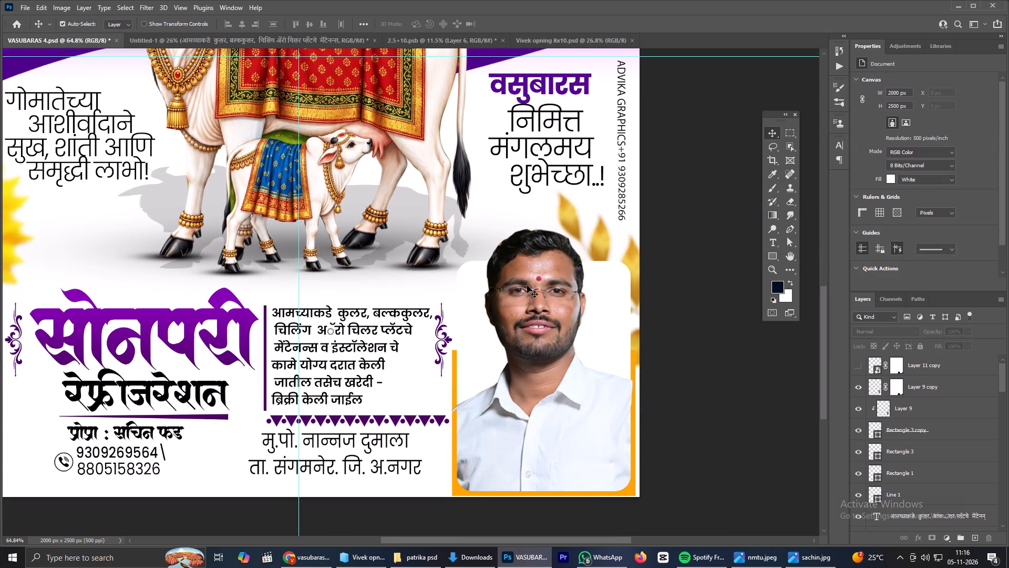
{"action": "scroll", "coordinate": [527, 286], "scroll_direction": "up", "scroll_amount": 3}
{"action": "scroll", "coordinate": [527, 285], "scroll_direction": "down", "scroll_amount": 8}
{"action": "scroll", "coordinate": [528, 285], "scroll_direction": "up", "scroll_amount": 3}
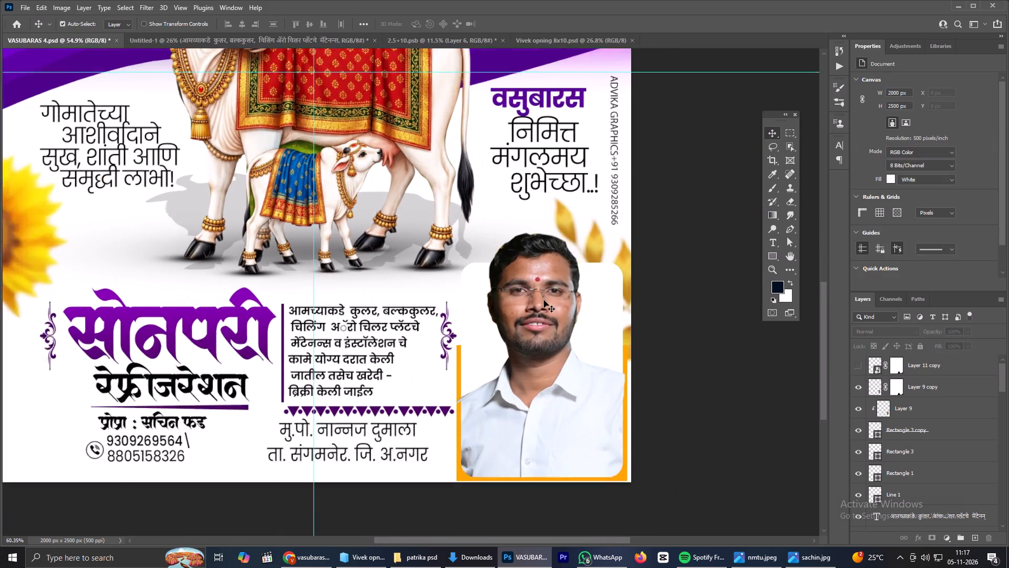
{"action": "scroll", "coordinate": [544, 300], "scroll_direction": "up", "scroll_amount": 5}
{"action": "left_click", "coordinate": [543, 301]}
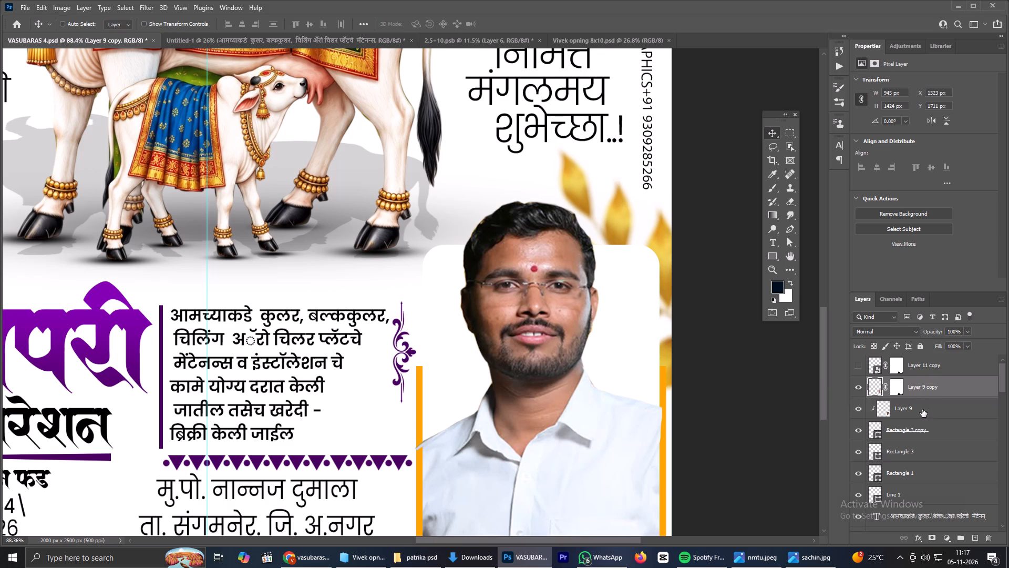
{"action": "key", "text": "ctrl+shift+a"}
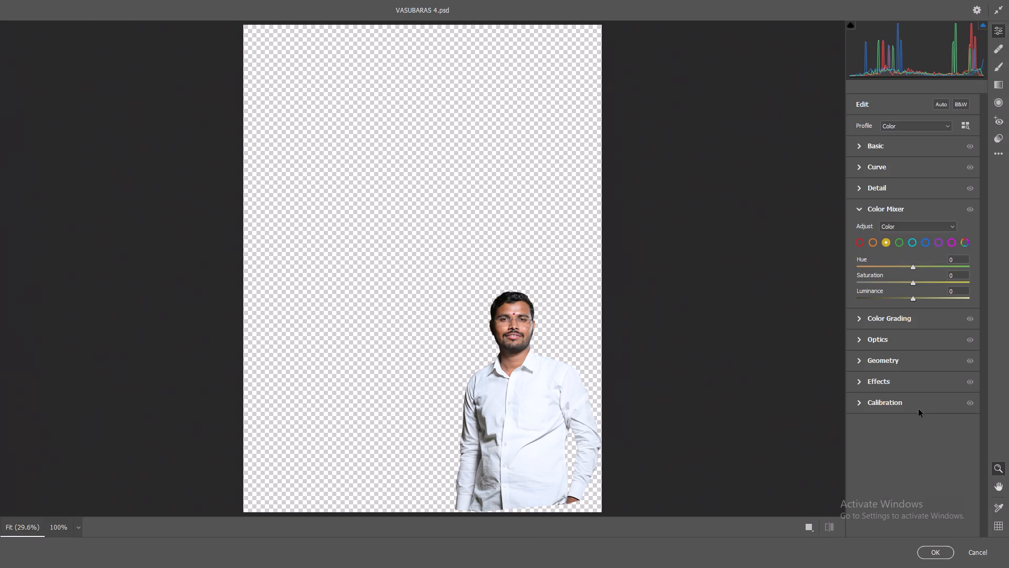
{"action": "scroll", "coordinate": [545, 331], "scroll_direction": "up", "scroll_amount": 3}
{"action": "left_click_drag", "start_coordinate": [606, 462], "coordinate": [668, 438]}
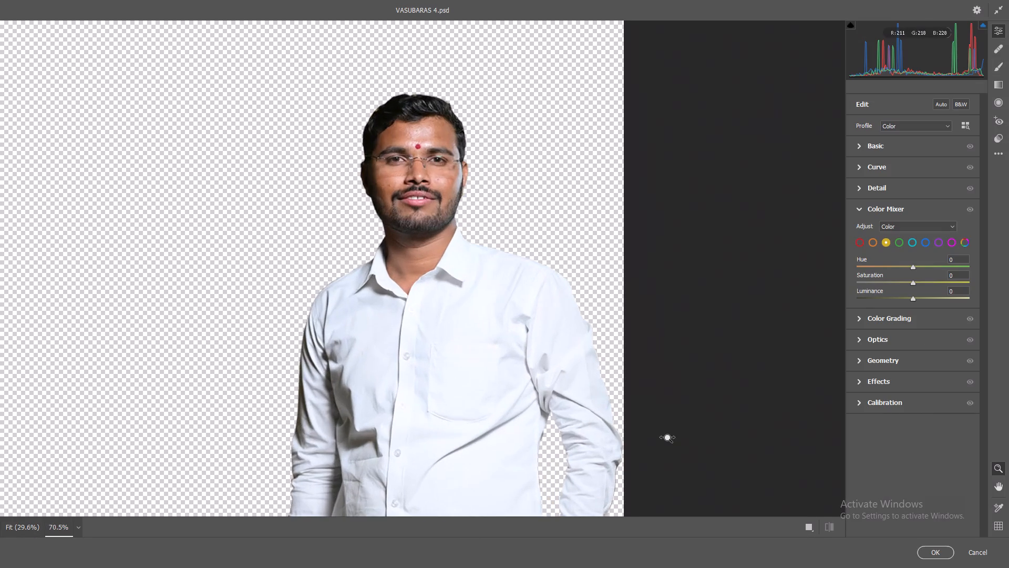
{"action": "left_click_drag", "start_coordinate": [668, 438], "coordinate": [664, 439]}
{"action": "left_click", "coordinate": [882, 145]}
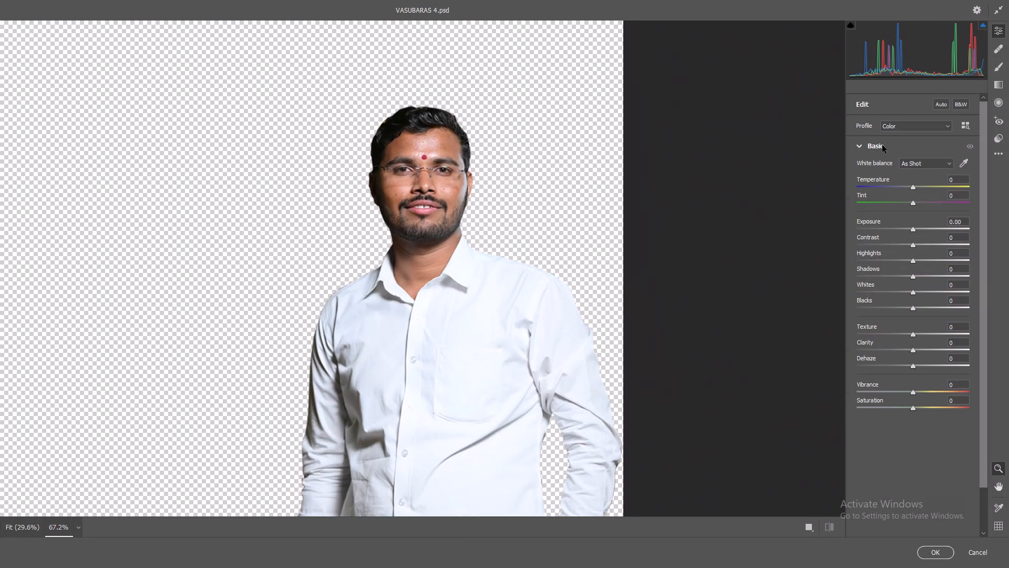
{"action": "left_click", "coordinate": [910, 245]}
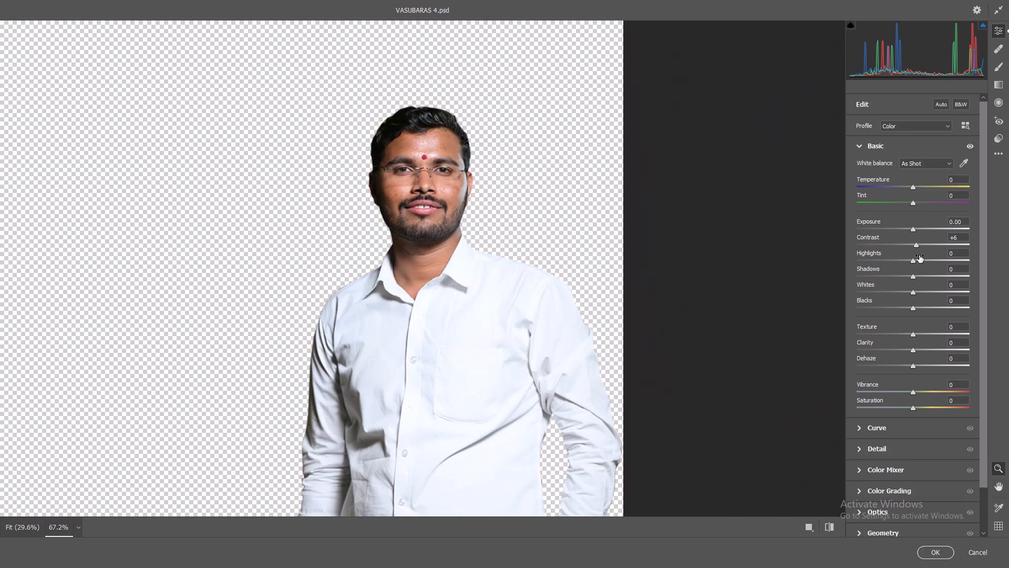
Set the portrait's Highlights to -14, Shadows to +16, Whites to -26 and Blacks to +25.
{"action": "left_click_drag", "start_coordinate": [913, 260], "coordinate": [913, 253]}
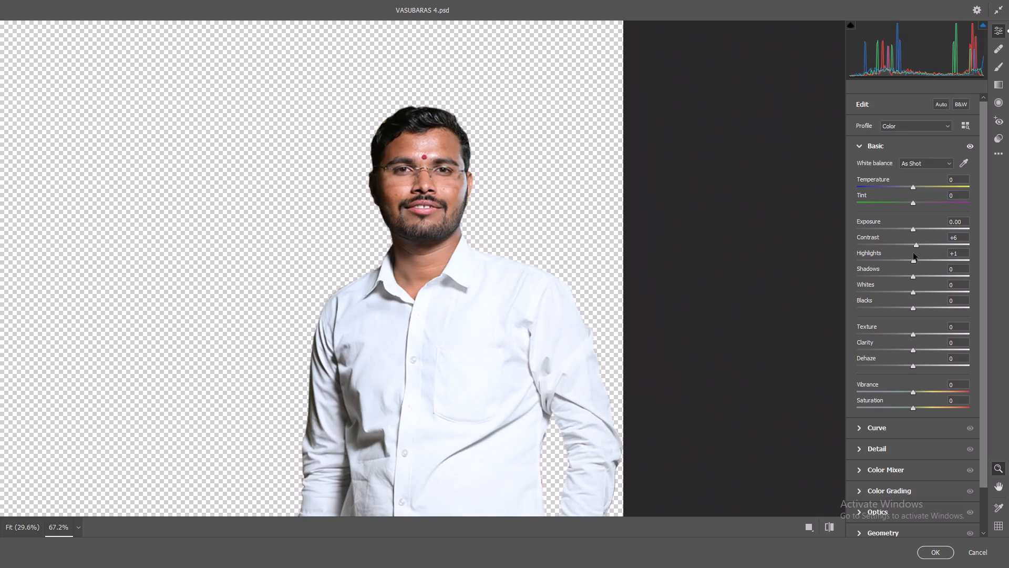
{"action": "left_click_drag", "start_coordinate": [913, 253], "coordinate": [905, 253]}
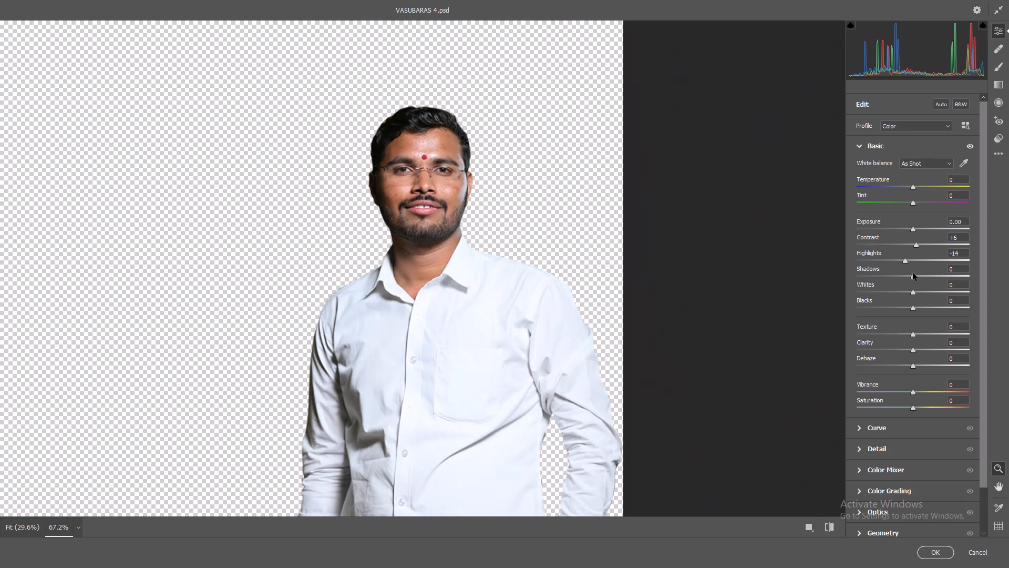
{"action": "left_click_drag", "start_coordinate": [913, 273], "coordinate": [918, 269]}
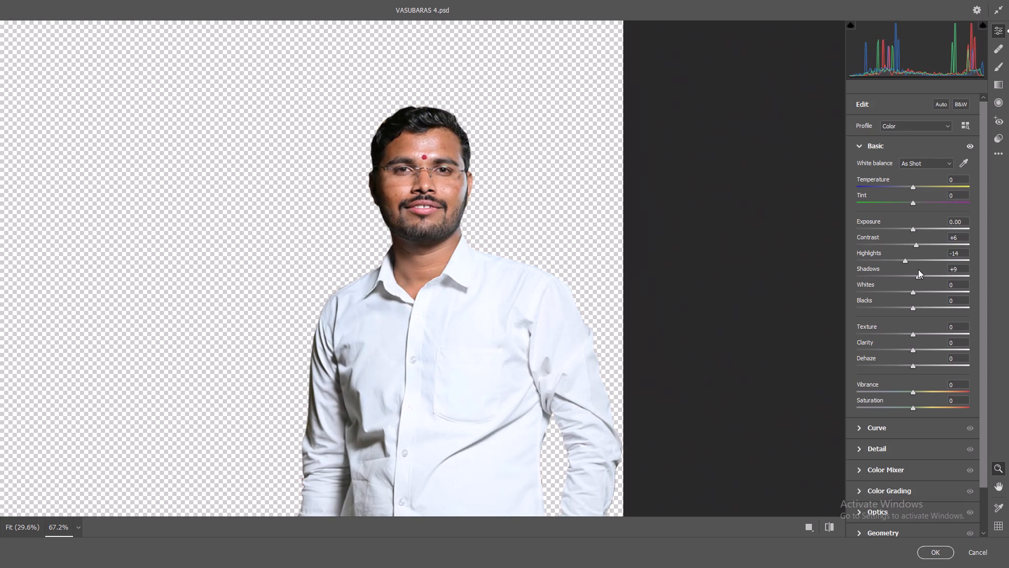
{"action": "left_click_drag", "start_coordinate": [918, 269], "coordinate": [922, 270]}
{"action": "left_click_drag", "start_coordinate": [909, 292], "coordinate": [901, 291]}
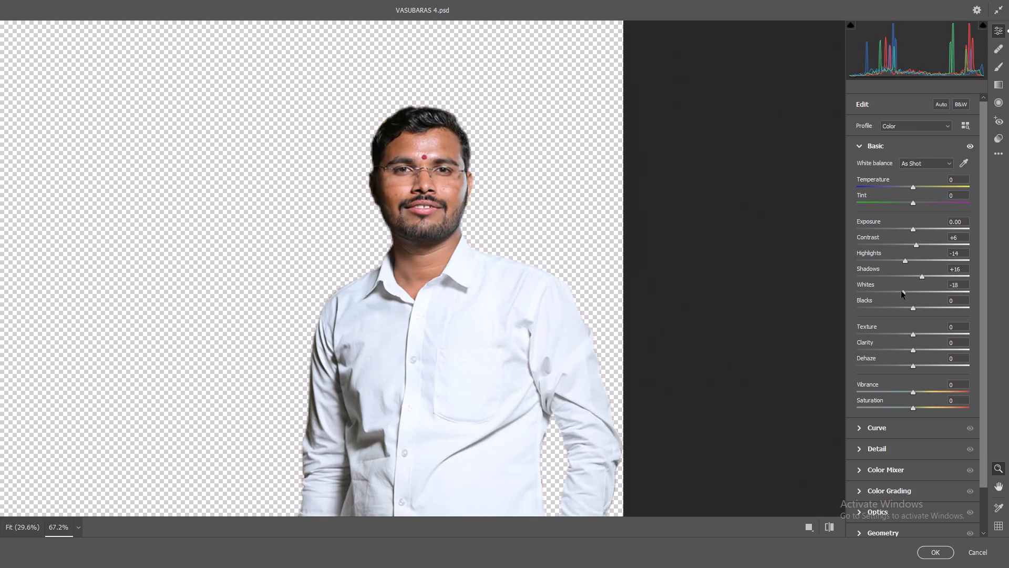
{"action": "left_click_drag", "start_coordinate": [901, 291], "coordinate": [898, 291]}
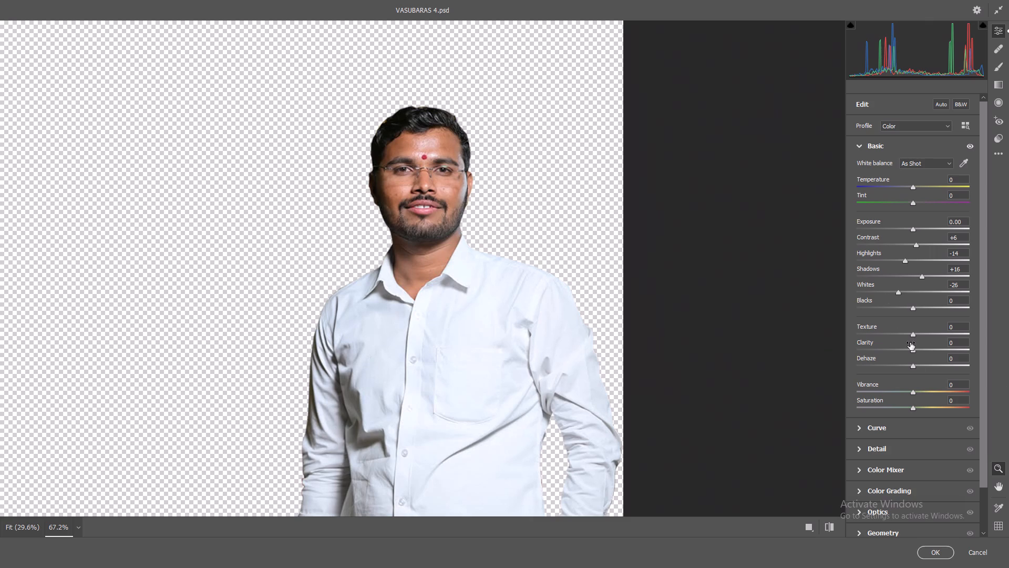
{"action": "left_click_drag", "start_coordinate": [914, 308], "coordinate": [923, 310]}
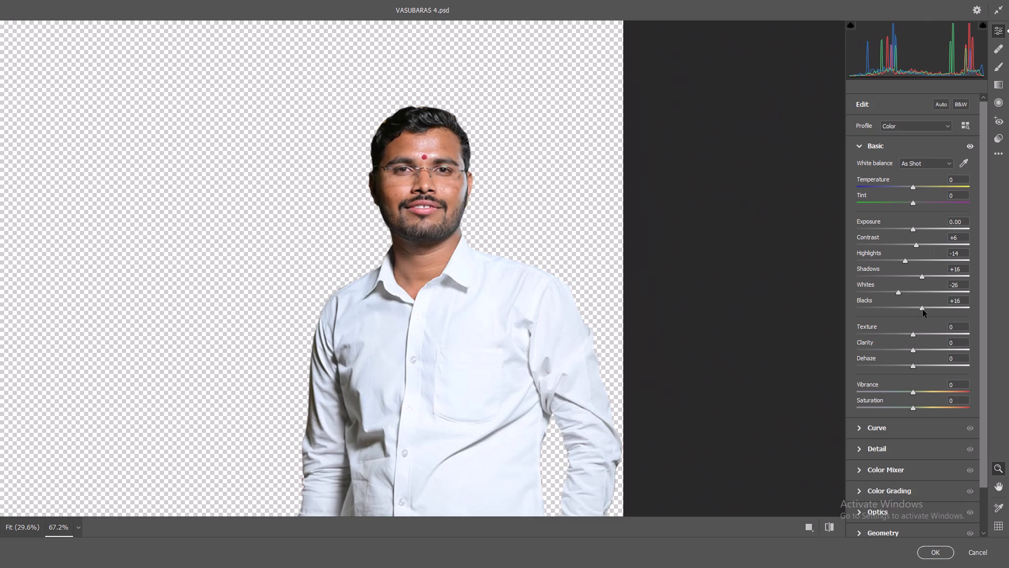
{"action": "left_click_drag", "start_coordinate": [923, 310], "coordinate": [928, 314]}
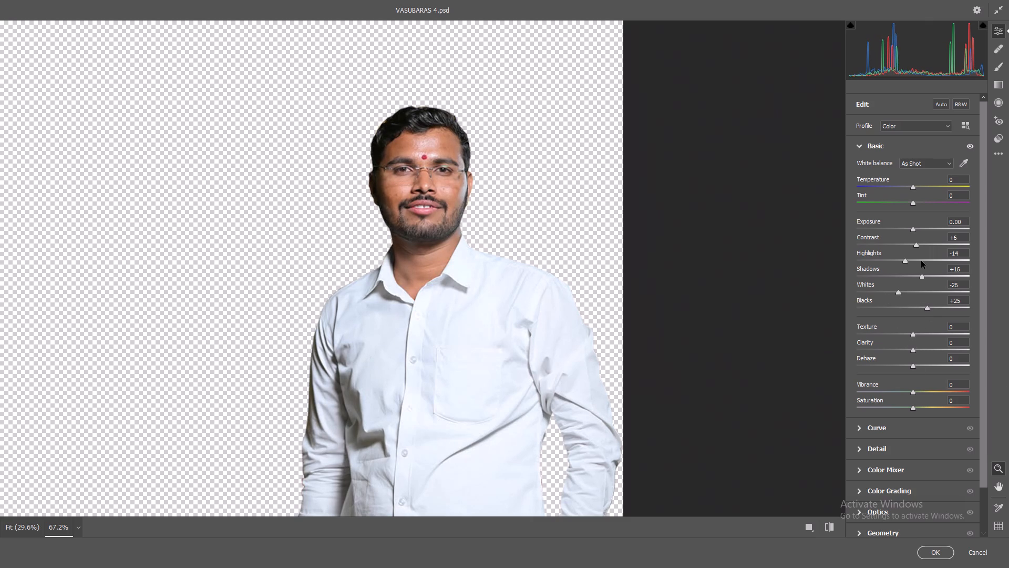
Refine the portrait's tones by setting Highlights to -22 and Contrast to +7.
{"action": "left_click", "coordinate": [913, 230]}
{"action": "left_click_drag", "start_coordinate": [905, 262], "coordinate": [897, 262]}
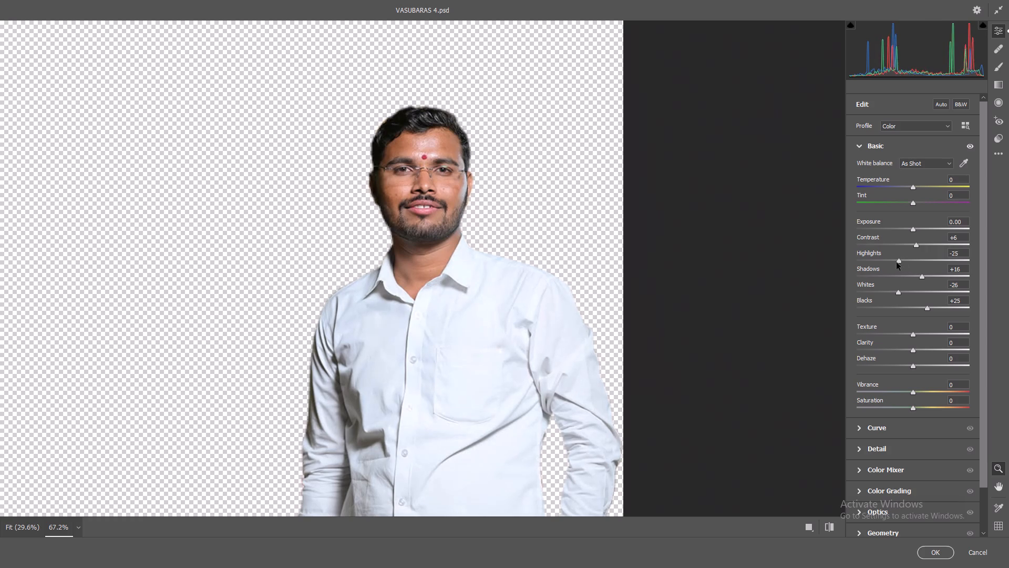
{"action": "left_click_drag", "start_coordinate": [897, 262], "coordinate": [900, 265]}
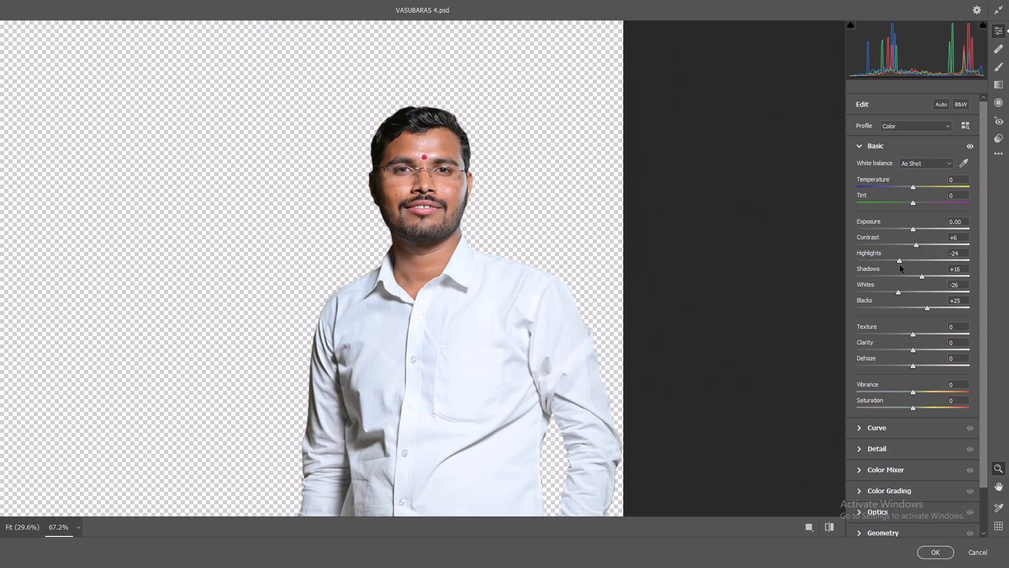
{"action": "left_click_drag", "start_coordinate": [900, 265], "coordinate": [901, 265]}
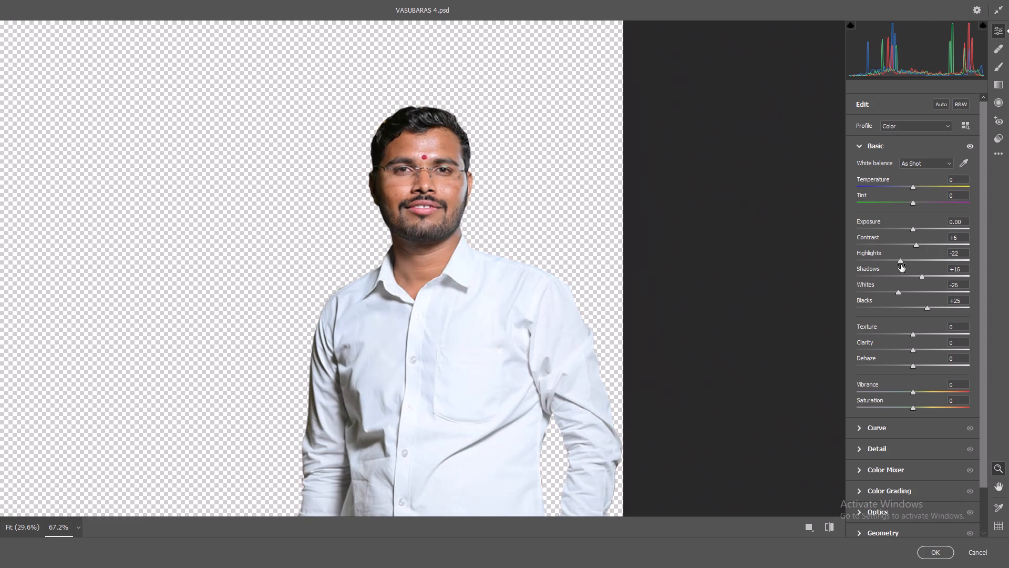
{"action": "left_click", "coordinate": [914, 246]}
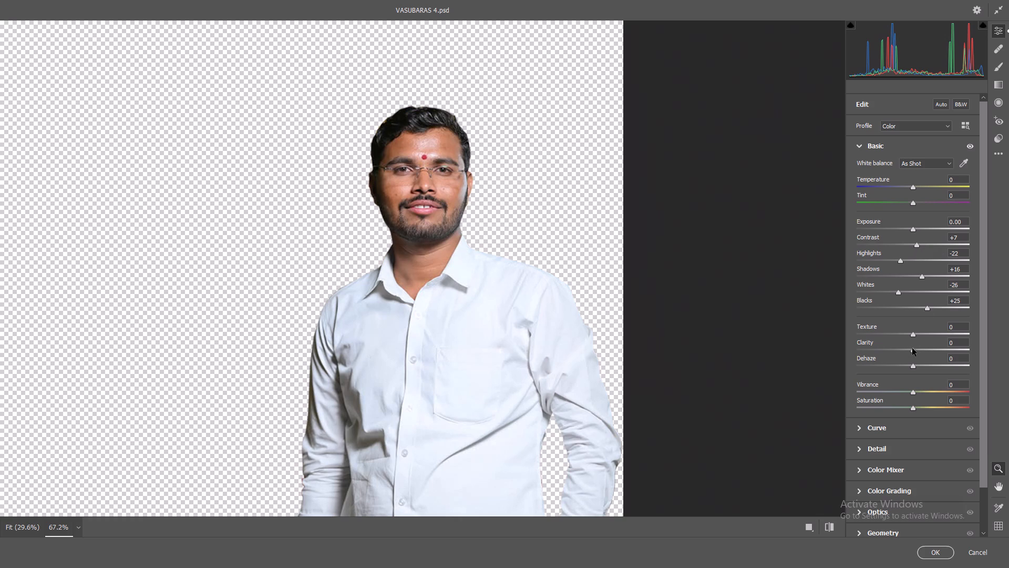
Set Clarity to -13, Texture to -12, Vibrance to +18 and Saturation to -8, and apply the Camera Raw adjustments to Layer 9 copy.
{"action": "left_click_drag", "start_coordinate": [912, 348], "coordinate": [905, 349]}
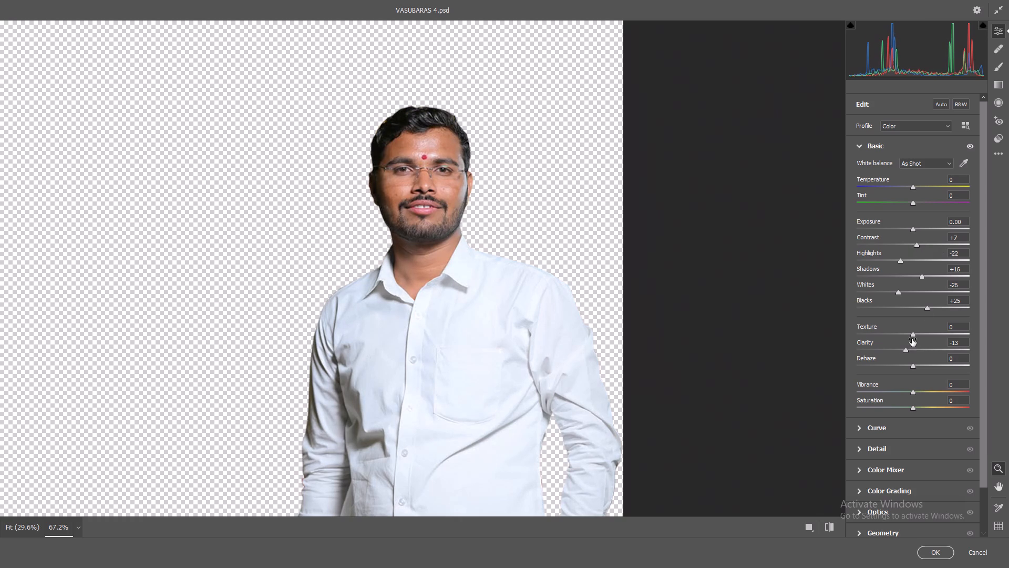
{"action": "left_click_drag", "start_coordinate": [914, 334], "coordinate": [907, 333]}
{"action": "left_click_drag", "start_coordinate": [913, 389], "coordinate": [925, 389]}
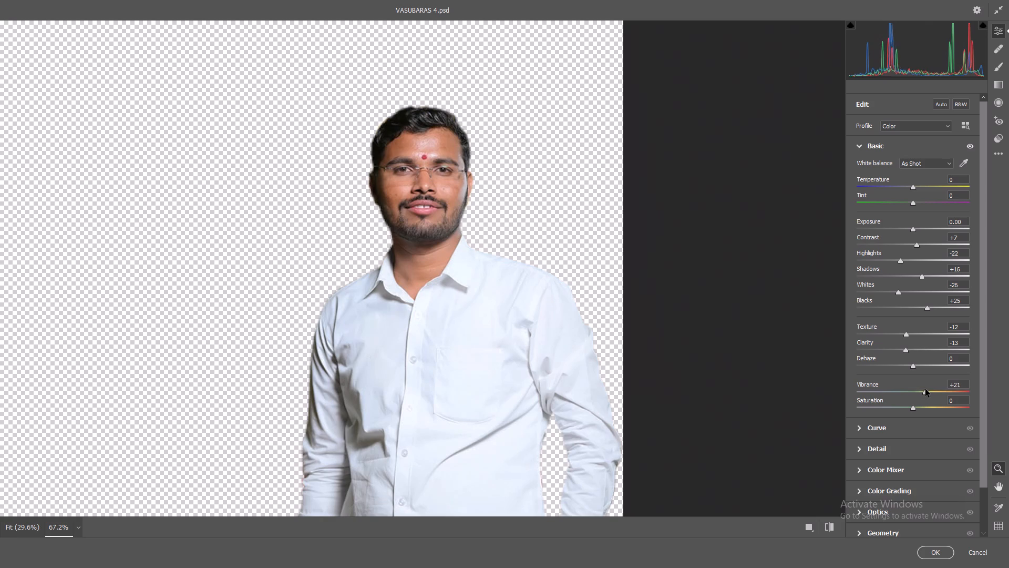
{"action": "left_click_drag", "start_coordinate": [925, 389], "coordinate": [923, 389]}
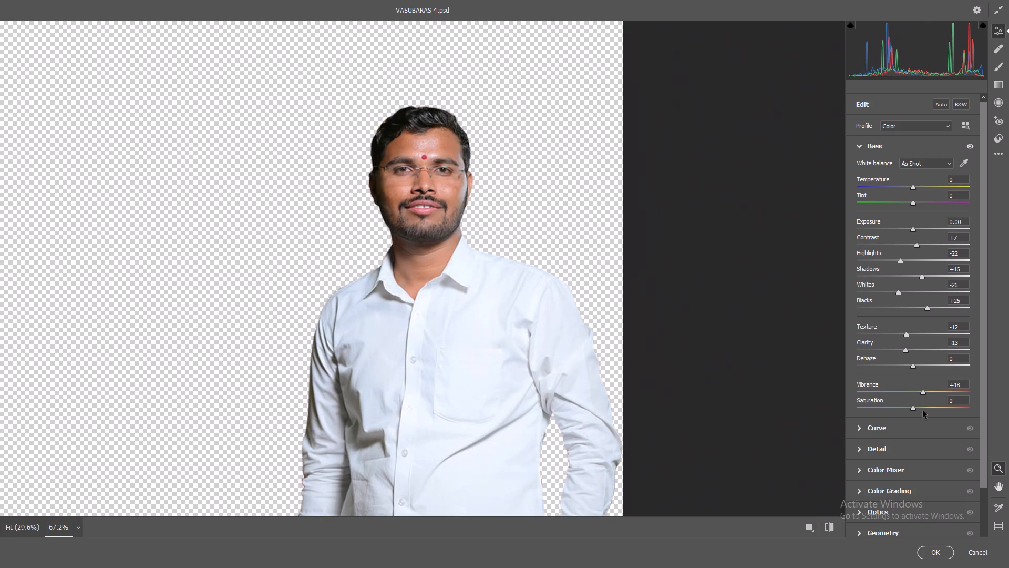
{"action": "left_click_drag", "start_coordinate": [911, 407], "coordinate": [907, 405]}
{"action": "scroll", "coordinate": [925, 332], "scroll_direction": "down", "scroll_amount": 4}
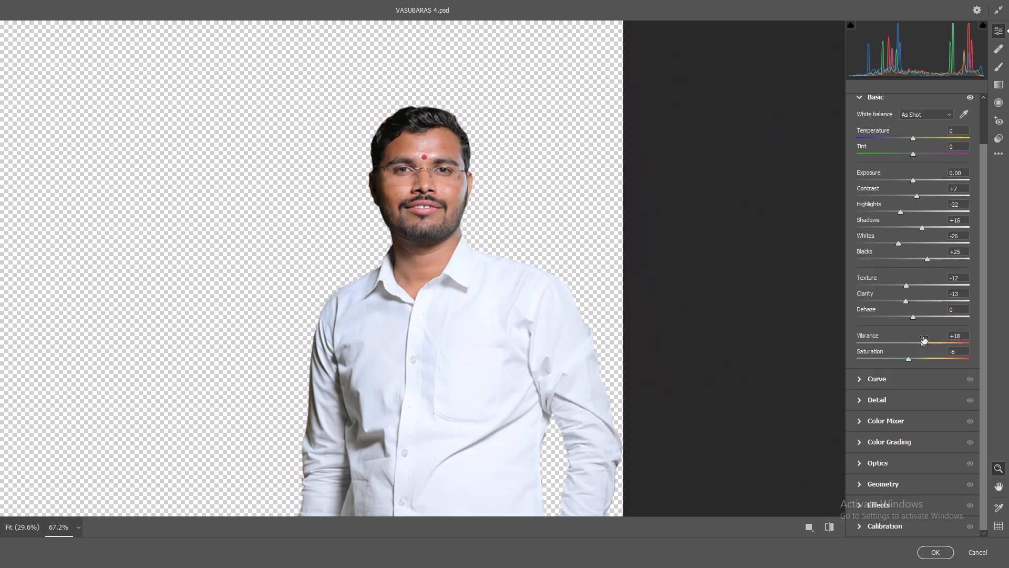
{"action": "scroll", "coordinate": [923, 337], "scroll_direction": "up", "scroll_amount": 5}
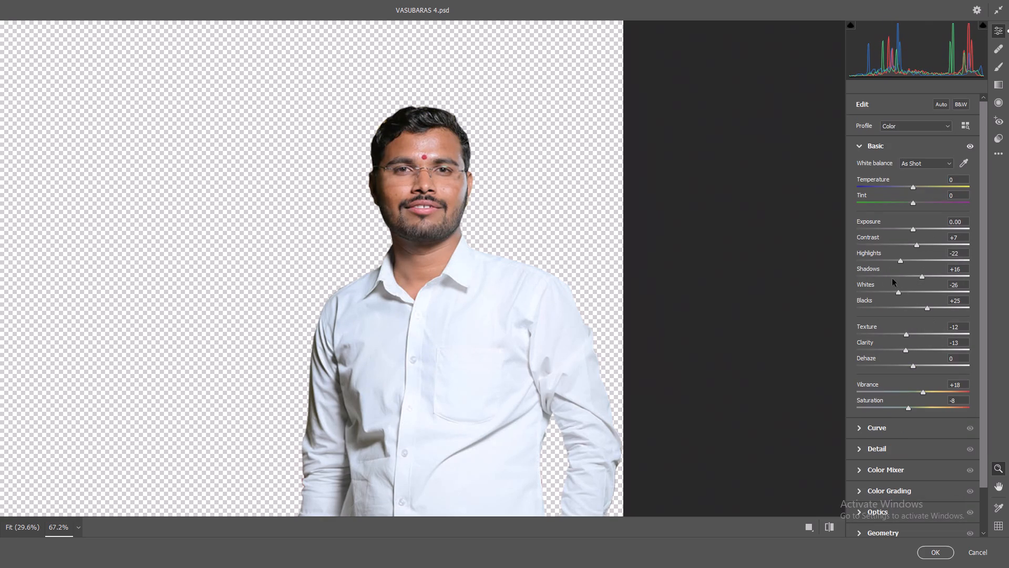
{"action": "scroll", "coordinate": [930, 394], "scroll_direction": "down", "scroll_amount": 6}
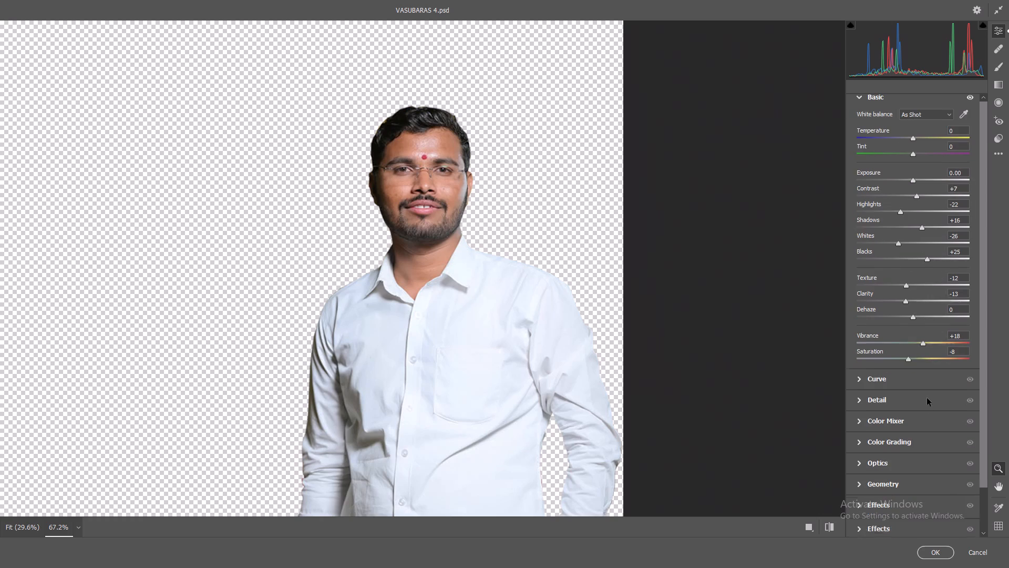
{"action": "scroll", "coordinate": [927, 398], "scroll_direction": "down", "scroll_amount": 1}
{"action": "left_click", "coordinate": [935, 555]}
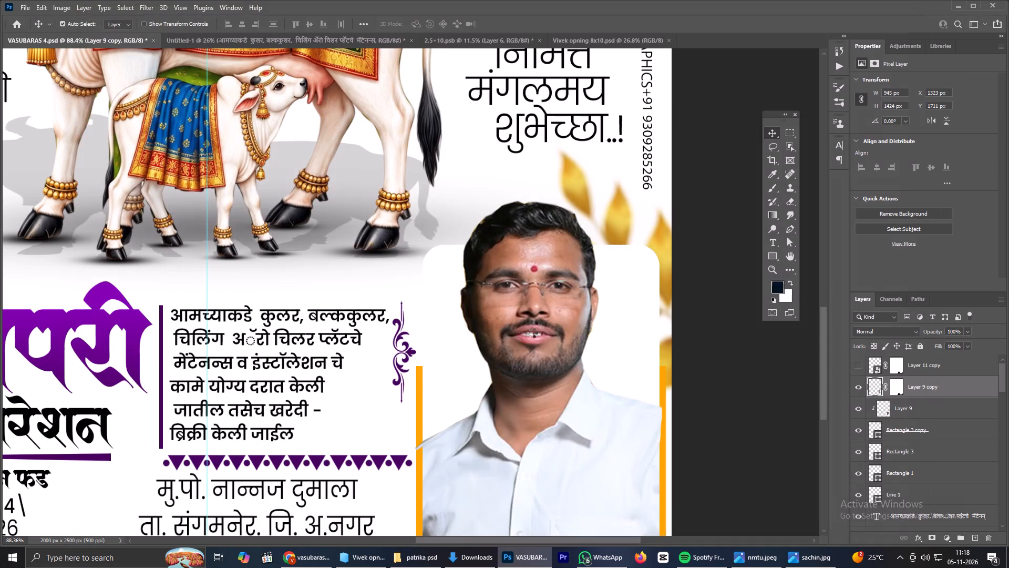
Use the Dodge tool with a 97 px soft brush to lighten the portrait's outline around the hair and sides of the head.
{"action": "scroll", "coordinate": [535, 302], "scroll_direction": "up", "scroll_amount": 2}
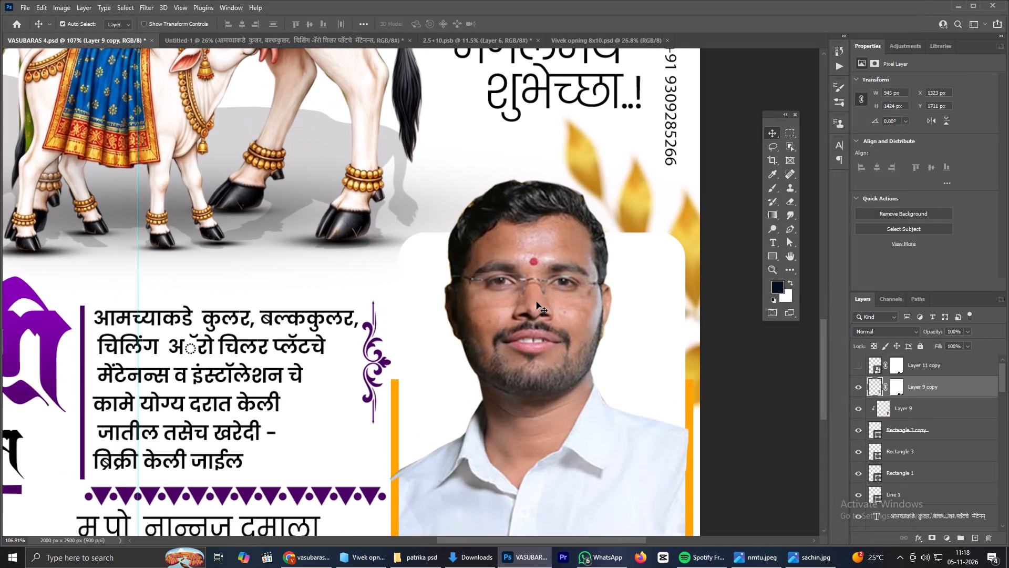
{"action": "scroll", "coordinate": [537, 302], "scroll_direction": "down", "scroll_amount": 1}
{"action": "left_click", "coordinate": [776, 229]}
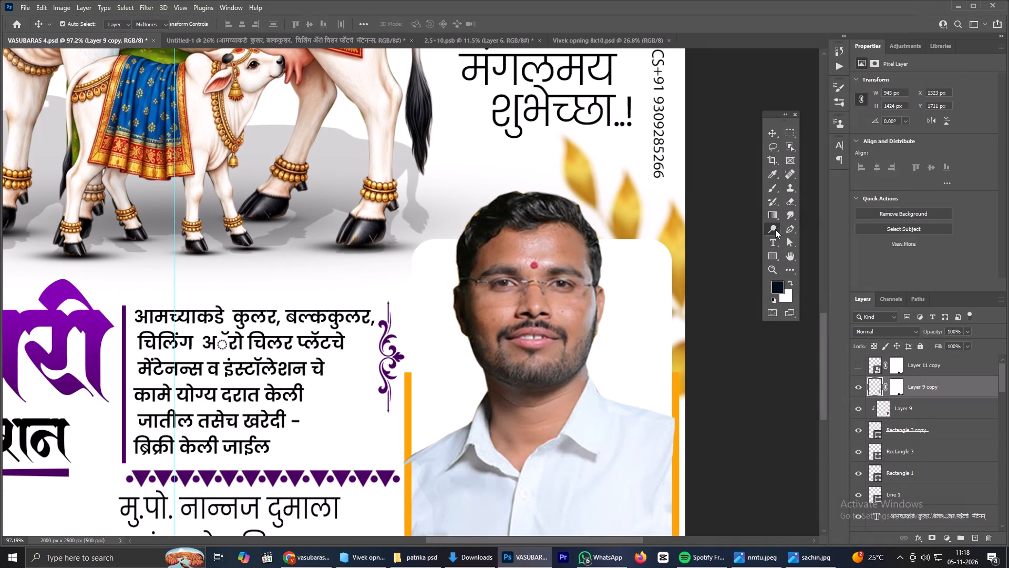
{"action": "right_click_drag", "start_coordinate": [568, 241], "coordinate": [550, 243], "text": "alt"}
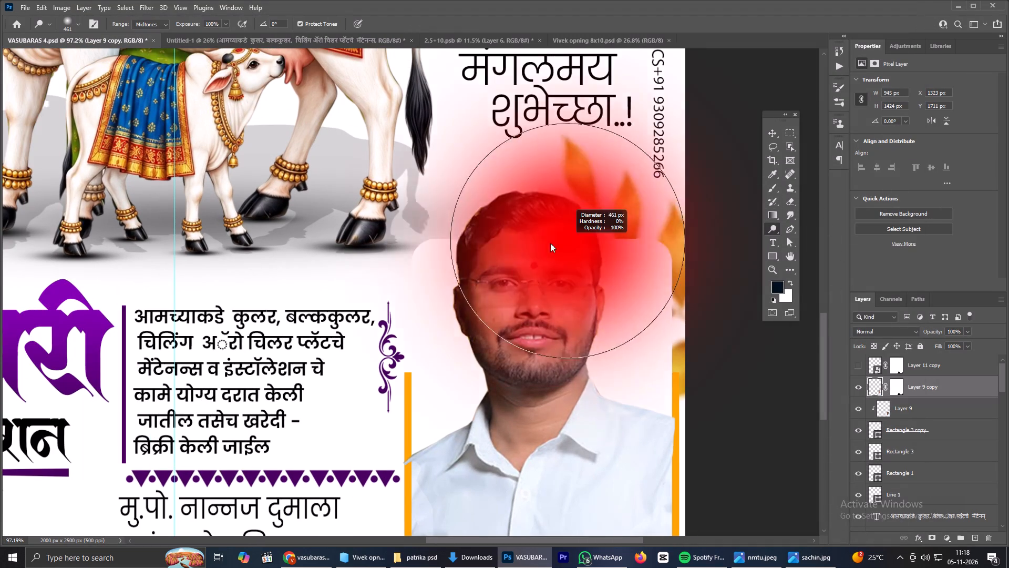
{"action": "right_click_drag", "start_coordinate": [550, 243], "coordinate": [475, 256], "text": "alt"}
{"action": "left_click_drag", "start_coordinate": [457, 226], "coordinate": [456, 236]}
{"action": "left_click_drag", "start_coordinate": [454, 237], "coordinate": [443, 251]}
{"action": "left_click_drag", "start_coordinate": [443, 251], "coordinate": [447, 263]}
{"action": "left_click_drag", "start_coordinate": [453, 257], "coordinate": [453, 277]}
{"action": "left_click_drag", "start_coordinate": [452, 274], "coordinate": [445, 300]}
{"action": "left_click_drag", "start_coordinate": [445, 294], "coordinate": [445, 321]}
{"action": "left_click_drag", "start_coordinate": [446, 318], "coordinate": [445, 337]}
{"action": "left_click_drag", "start_coordinate": [488, 198], "coordinate": [578, 205]}
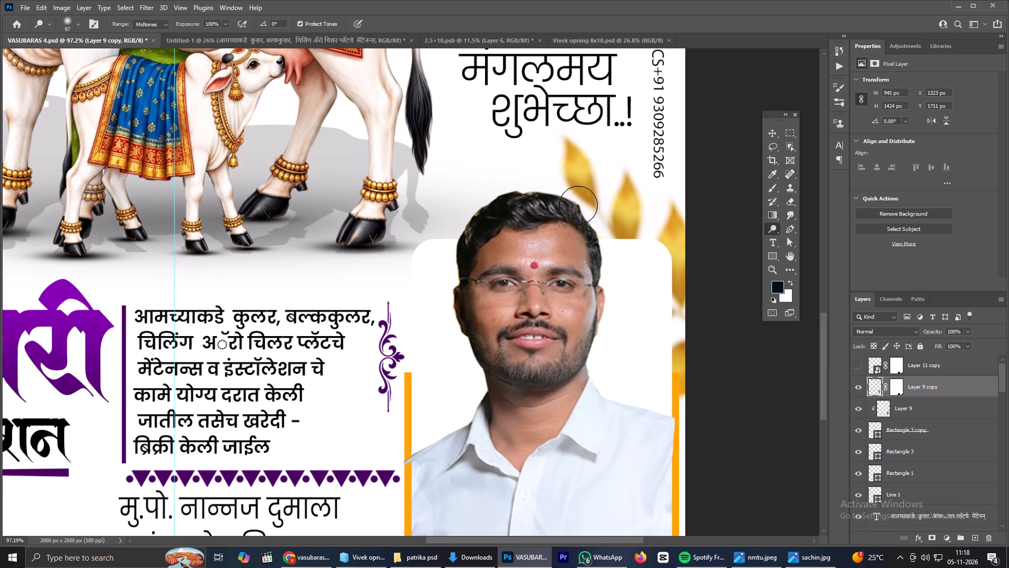
{"action": "left_click_drag", "start_coordinate": [578, 205], "coordinate": [603, 235]}
{"action": "scroll", "coordinate": [601, 237], "scroll_direction": "down", "scroll_amount": 6}
{"action": "scroll", "coordinate": [601, 238], "scroll_direction": "up", "scroll_amount": 5}
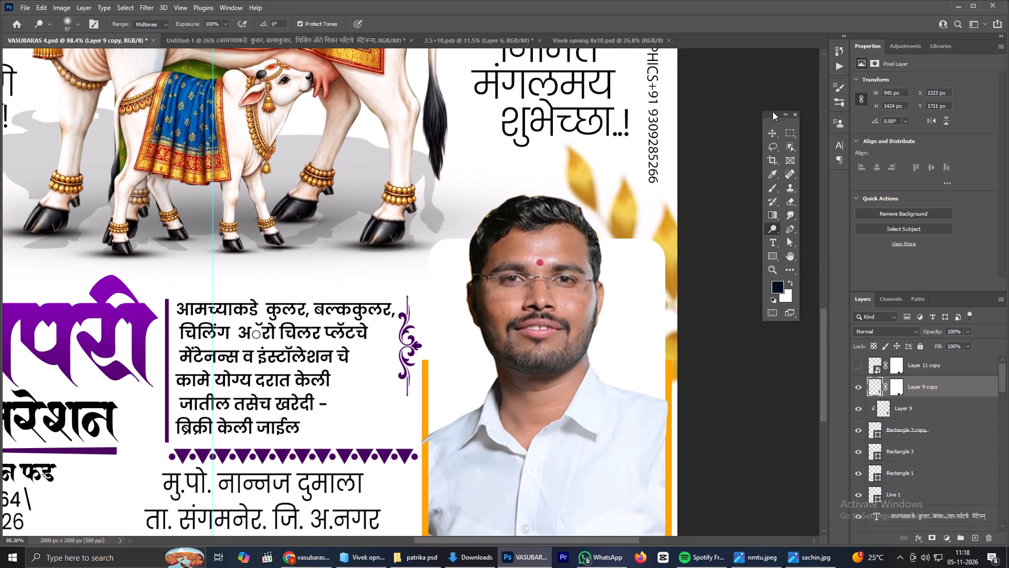
{"action": "left_click", "coordinate": [769, 132]}
Soften the portrait's head outline with the Blur tool, using a soft 55 px brush along both sides and over the hair.
{"action": "scroll", "coordinate": [550, 269], "scroll_direction": "down", "scroll_amount": 6}
{"action": "scroll", "coordinate": [550, 270], "scroll_direction": "up", "scroll_amount": 9}
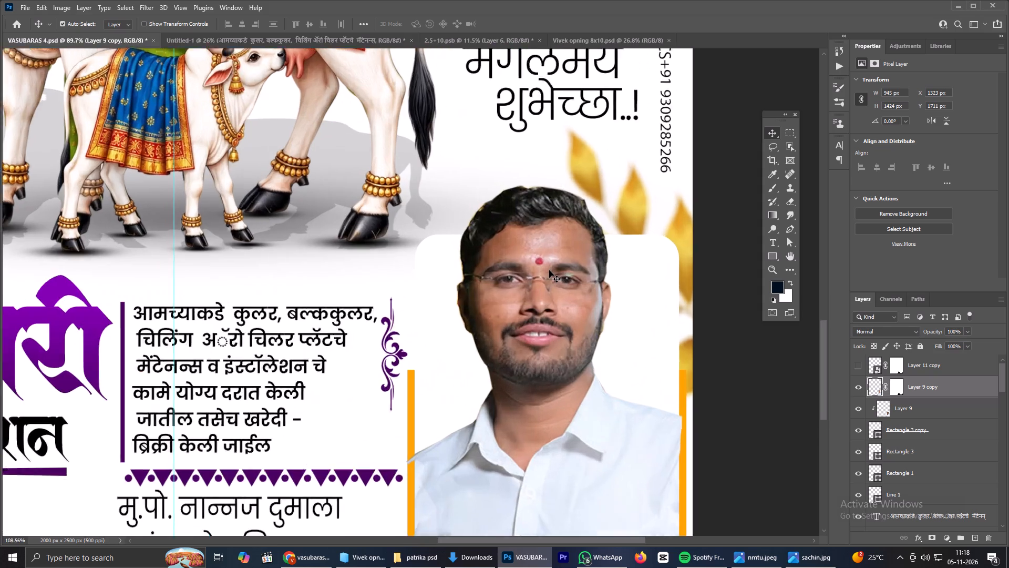
{"action": "scroll", "coordinate": [549, 270], "scroll_direction": "up", "scroll_amount": 4}
{"action": "scroll", "coordinate": [549, 270], "scroll_direction": "down", "scroll_amount": 16}
{"action": "scroll", "coordinate": [528, 235], "scroll_direction": "up", "scroll_amount": 2}
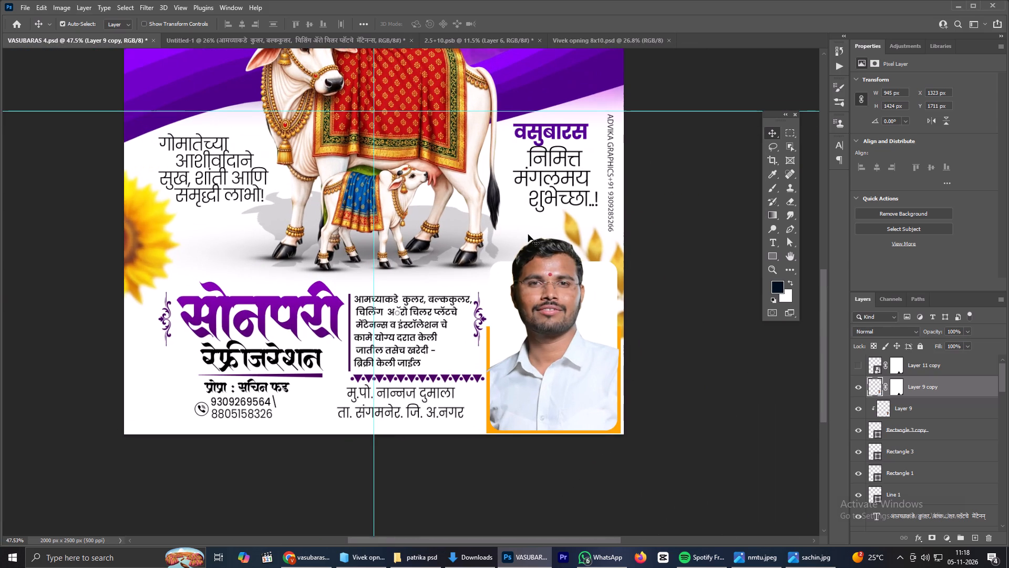
{"action": "scroll", "coordinate": [526, 231], "scroll_direction": "up", "scroll_amount": 1}
{"action": "scroll", "coordinate": [604, 209], "scroll_direction": "up", "scroll_amount": 1}
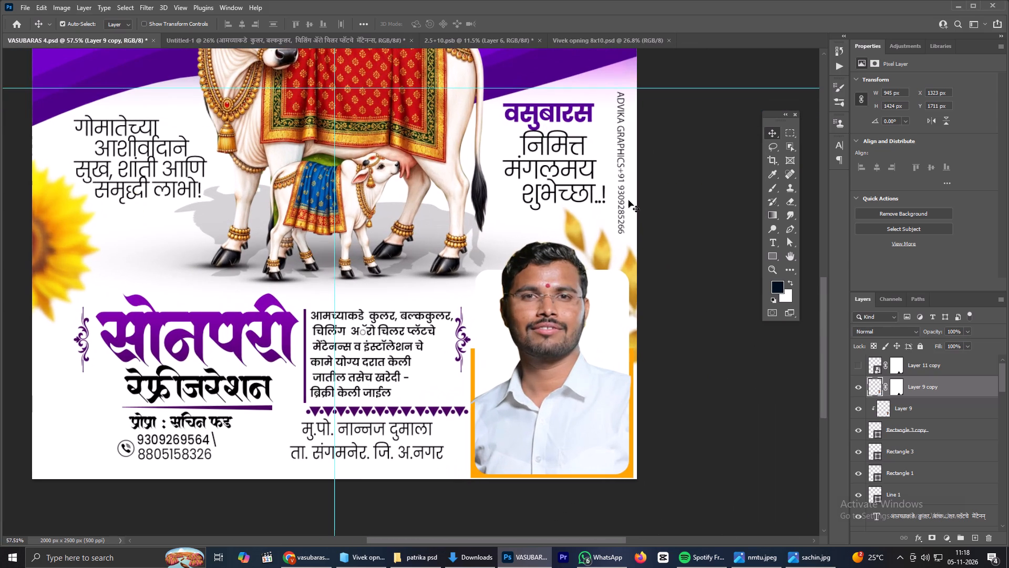
{"action": "left_click", "coordinate": [787, 213]}
{"action": "left_click_drag", "start_coordinate": [787, 214], "coordinate": [804, 214]}
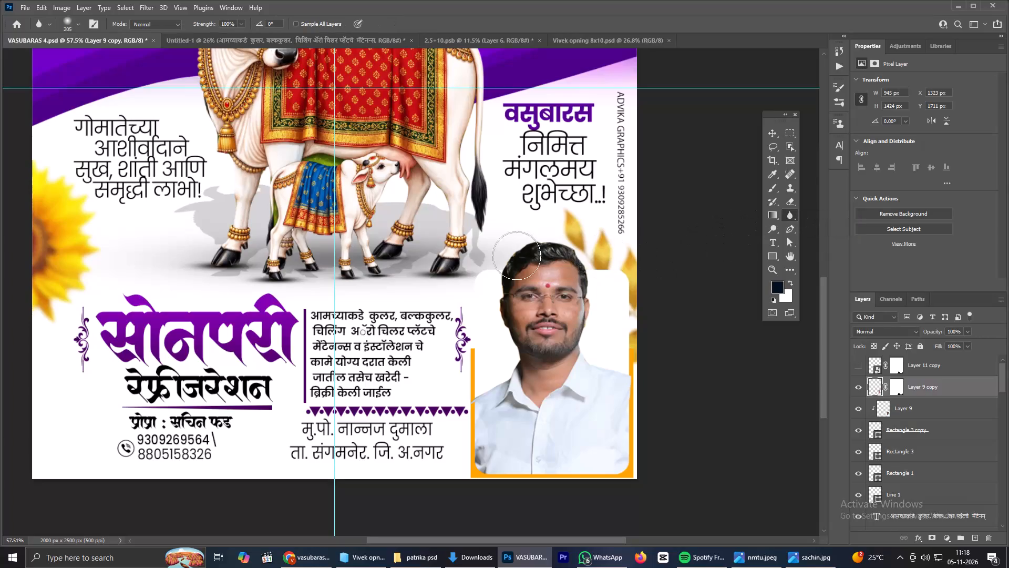
{"action": "right_click_drag", "start_coordinate": [576, 259], "coordinate": [539, 271], "text": "alt"}
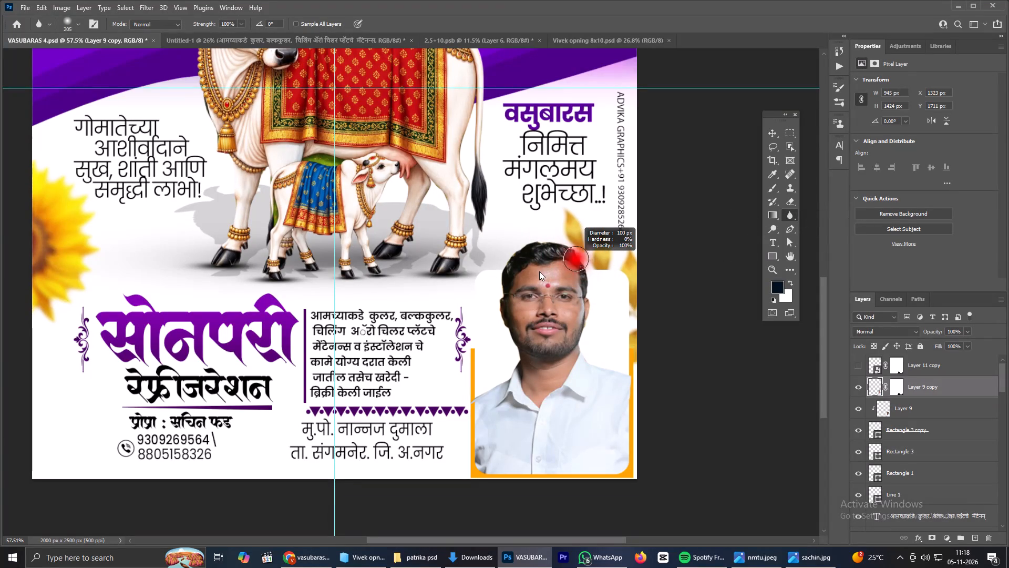
{"action": "right_click_drag", "start_coordinate": [539, 271], "coordinate": [547, 271], "text": "alt"}
{"action": "scroll", "coordinate": [603, 249], "scroll_direction": "up", "scroll_amount": 2}
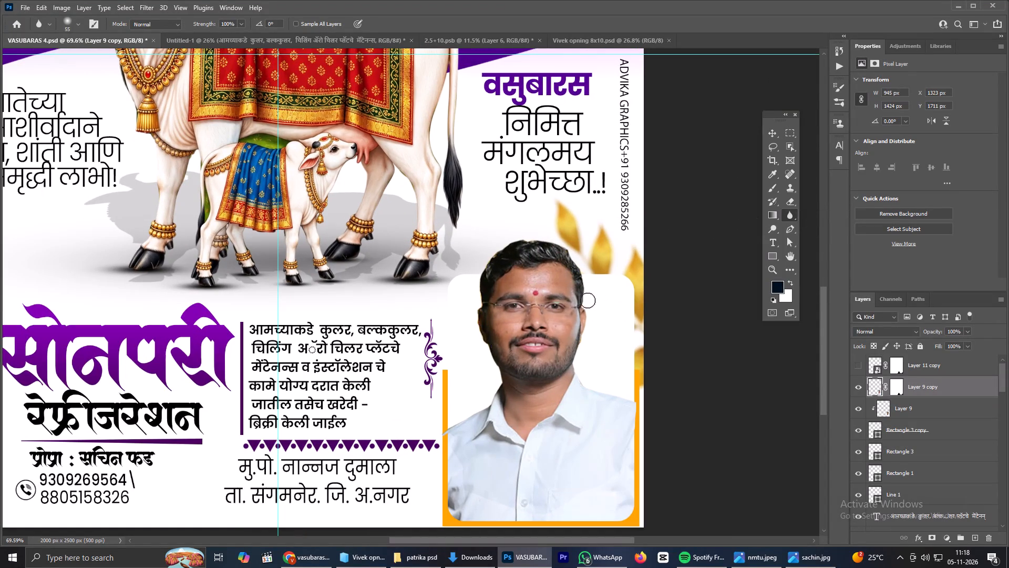
{"action": "left_click_drag", "start_coordinate": [585, 301], "coordinate": [558, 241]}
{"action": "left_click_drag", "start_coordinate": [558, 241], "coordinate": [483, 276]}
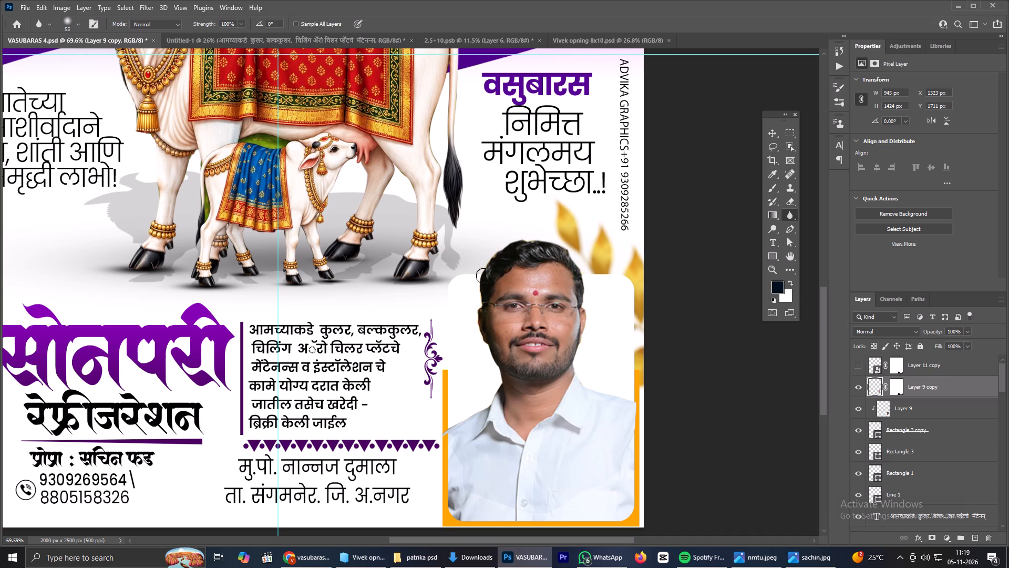
{"action": "left_click_drag", "start_coordinate": [483, 276], "coordinate": [492, 356]}
Blur the edges of the hair, ears and cheeks once more on Layer 9 copy for a softer cut-out.
{"action": "scroll", "coordinate": [561, 260], "scroll_direction": "up", "scroll_amount": 10}
{"action": "scroll", "coordinate": [574, 246], "scroll_direction": "down", "scroll_amount": 15}
{"action": "scroll", "coordinate": [527, 237], "scroll_direction": "up", "scroll_amount": 4}
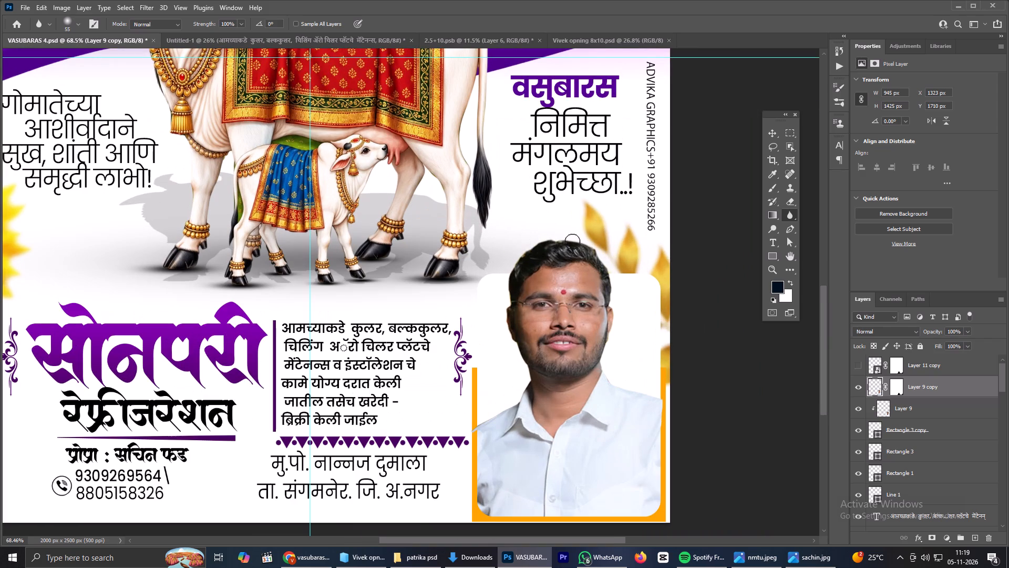
{"action": "left_click_drag", "start_coordinate": [552, 236], "coordinate": [501, 262]}
{"action": "left_click_drag", "start_coordinate": [538, 240], "coordinate": [594, 242]}
{"action": "left_click_drag", "start_coordinate": [592, 243], "coordinate": [622, 284]}
{"action": "left_click_drag", "start_coordinate": [607, 273], "coordinate": [624, 311]}
{"action": "left_click_drag", "start_coordinate": [518, 262], "coordinate": [507, 311]}
{"action": "left_click_drag", "start_coordinate": [509, 299], "coordinate": [501, 326]}
{"action": "left_click", "coordinate": [768, 132]}
Examine the retouched portrait up close and within the full poster layout.
{"action": "scroll", "coordinate": [565, 214], "scroll_direction": "up", "scroll_amount": 1}
{"action": "scroll", "coordinate": [565, 214], "scroll_direction": "down", "scroll_amount": 4}
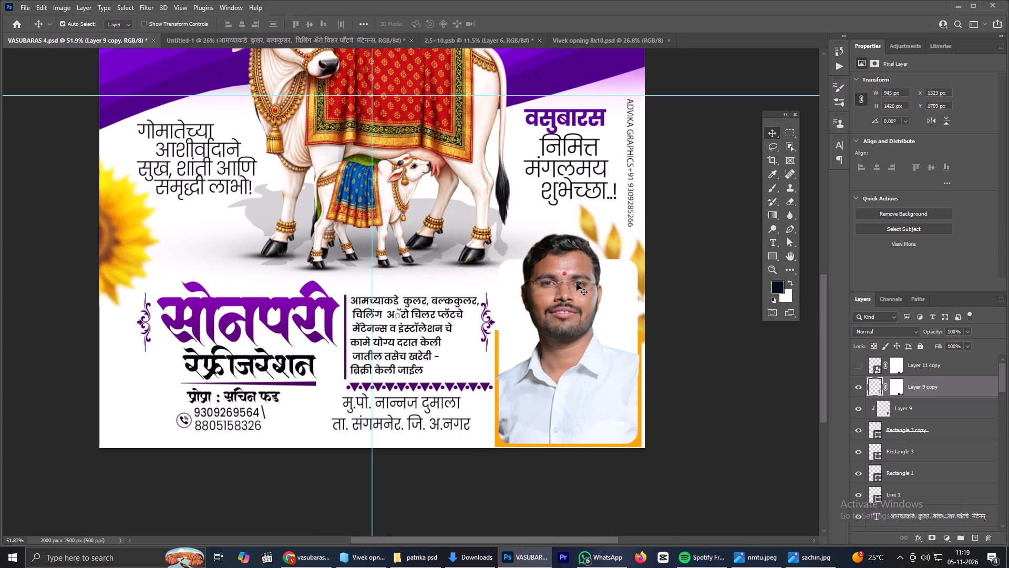
{"action": "scroll", "coordinate": [575, 284], "scroll_direction": "up", "scroll_amount": 1}
{"action": "scroll", "coordinate": [577, 286], "scroll_direction": "down", "scroll_amount": 4}
{"action": "scroll", "coordinate": [476, 267], "scroll_direction": "down", "scroll_amount": 2}
{"action": "key", "text": "space"}
{"action": "key", "text": "space"}
{"action": "key", "text": "space"}
{"action": "key", "text": "space"}
{"action": "key", "text": "space"}
{"action": "key", "text": "space"}
{"action": "key", "text": "space"}
{"action": "key", "text": "space"}
{"action": "key", "text": "space"}
{"action": "key", "text": "space"}
{"action": "key", "text": "space"}
{"action": "key", "text": "space"}
{"action": "key", "text": "space"}
{"action": "left_click_drag", "start_coordinate": [527, 227], "coordinate": [527, 334]}
{"action": "scroll", "coordinate": [525, 314], "scroll_direction": "down", "scroll_amount": 1}
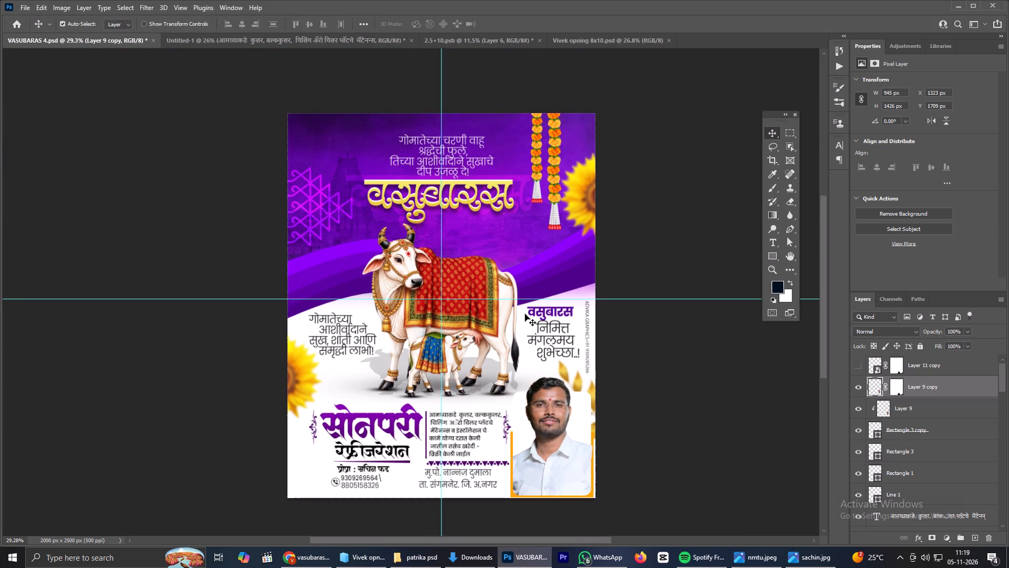
{"action": "scroll", "coordinate": [525, 314], "scroll_direction": "up", "scroll_amount": 1}
{"action": "scroll", "coordinate": [932, 428], "scroll_direction": "down", "scroll_amount": 10}
{"action": "scroll", "coordinate": [932, 428], "scroll_direction": "up", "scroll_amount": 4}
Unlock Vector Smart Object copy 2, Layer 8, Layer 7, Layer 6 copy and Layer 6.
{"action": "scroll", "coordinate": [932, 429], "scroll_direction": "down", "scroll_amount": 7}
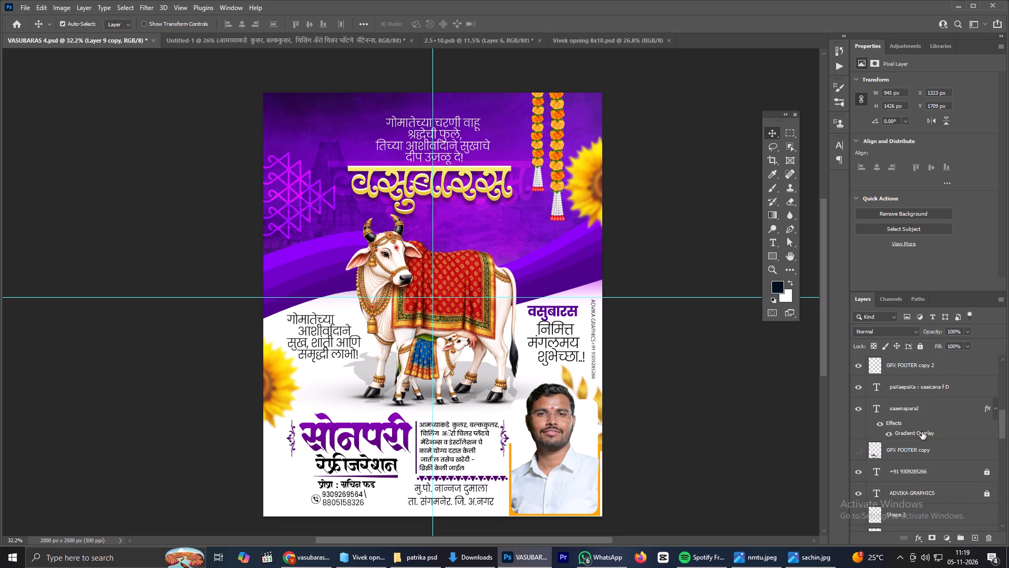
{"action": "scroll", "coordinate": [922, 432], "scroll_direction": "down", "scroll_amount": 1}
{"action": "scroll", "coordinate": [922, 432], "scroll_direction": "up", "scroll_amount": 1}
{"action": "scroll", "coordinate": [920, 440], "scroll_direction": "down", "scroll_amount": 6}
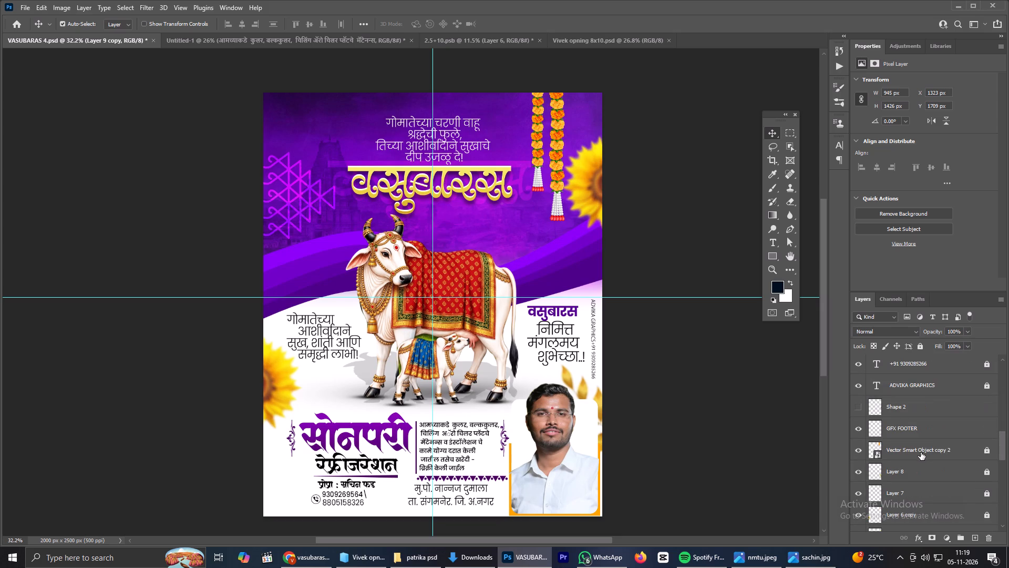
{"action": "left_click", "coordinate": [986, 430]}
{"action": "left_click", "coordinate": [987, 449]}
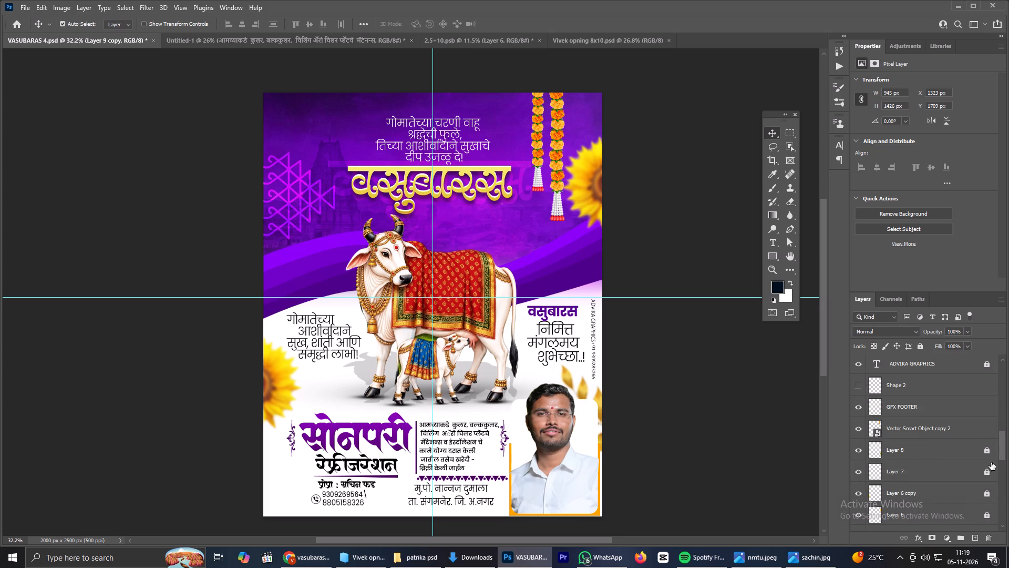
{"action": "left_click", "coordinate": [987, 476]}
{"action": "left_click_drag", "start_coordinate": [987, 481], "coordinate": [977, 489]}
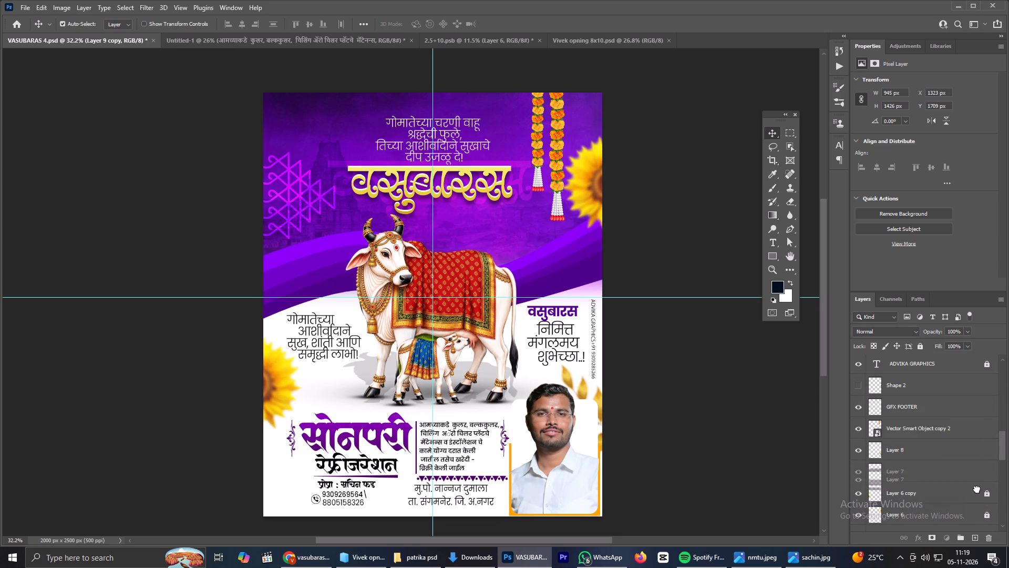
{"action": "left_click_drag", "start_coordinate": [977, 489], "coordinate": [977, 481]}
{"action": "left_click", "coordinate": [987, 495]}
{"action": "scroll", "coordinate": [962, 478], "scroll_direction": "down", "scroll_amount": 5}
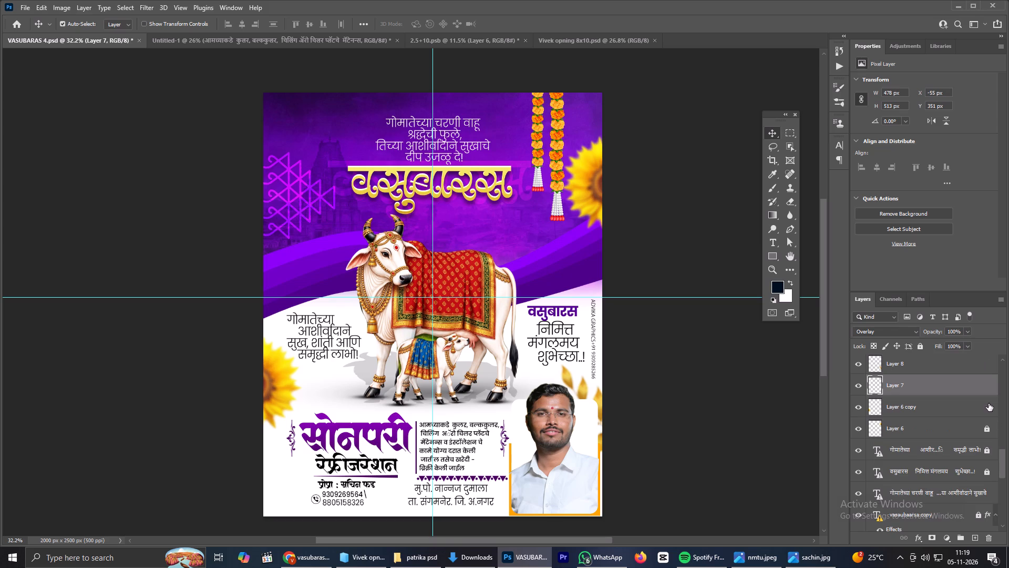
{"action": "left_click", "coordinate": [989, 403]}
{"action": "left_click", "coordinate": [986, 431]}
Unlock the Marathi greeting text layers and the vasubaarsa copy and vasubaarsa title layers.
{"action": "left_click", "coordinate": [987, 450]}
{"action": "scroll", "coordinate": [966, 473], "scroll_direction": "down", "scroll_amount": 3}
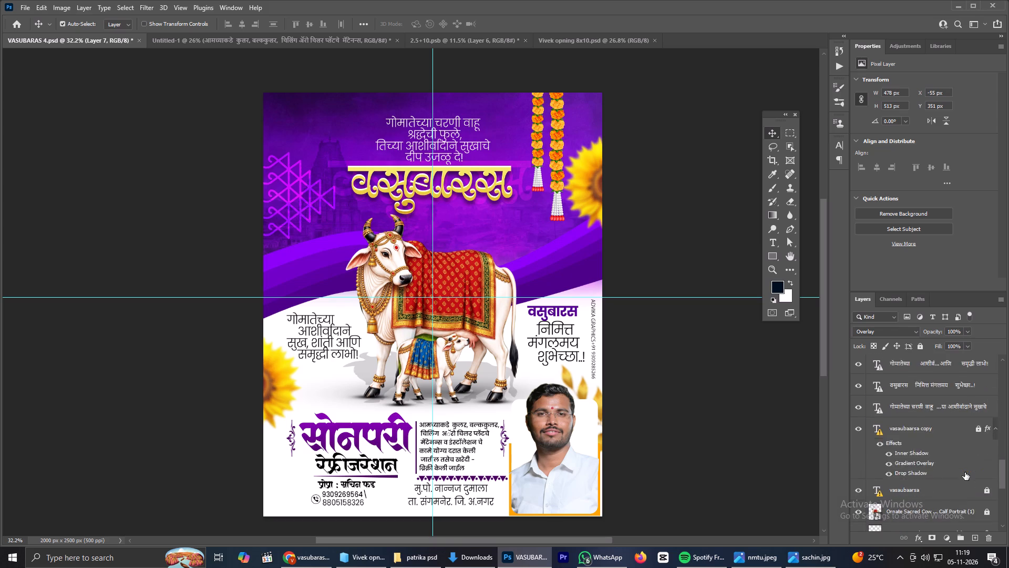
{"action": "scroll", "coordinate": [965, 472], "scroll_direction": "down", "scroll_amount": 1}
{"action": "left_click", "coordinate": [979, 413]}
{"action": "left_click", "coordinate": [986, 468]}
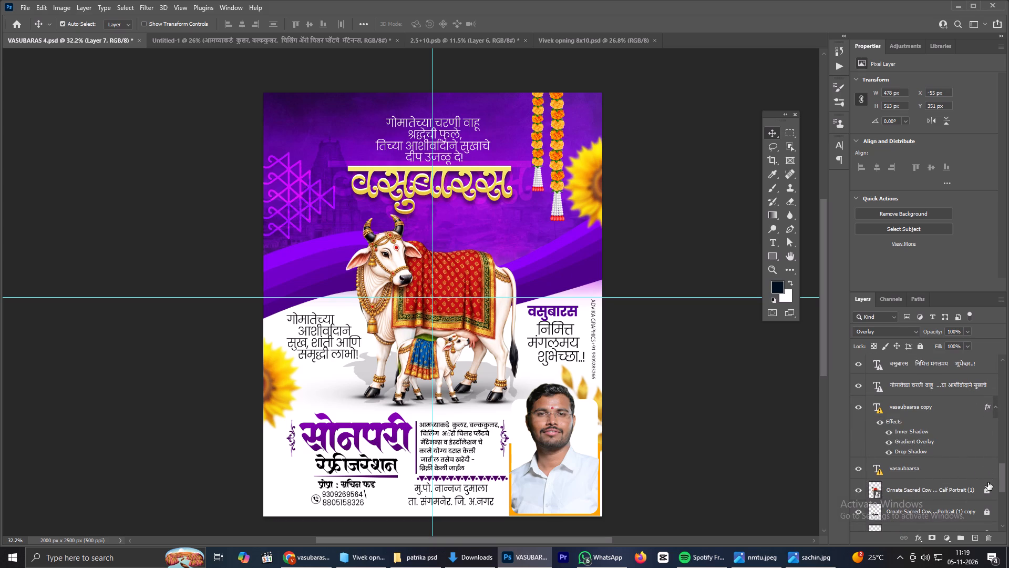
Unlock the Ornate Sacred Cow and Calf Portrait (1) layer, its copy, and Layer 3.
{"action": "left_click", "coordinate": [988, 485]}
{"action": "scroll", "coordinate": [969, 465], "scroll_direction": "down", "scroll_amount": 6}
{"action": "left_click", "coordinate": [982, 384]}
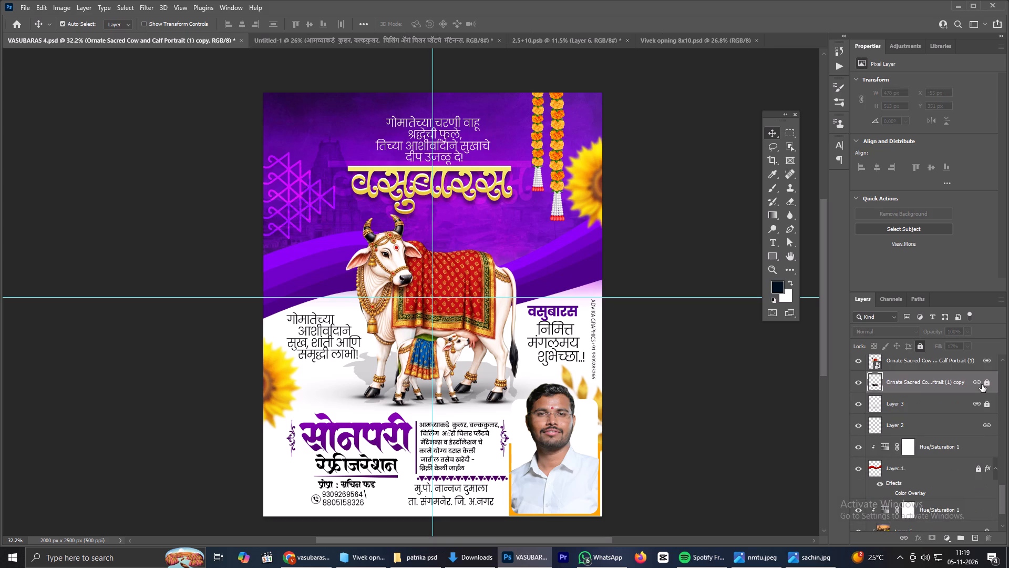
{"action": "left_click", "coordinate": [987, 385]}
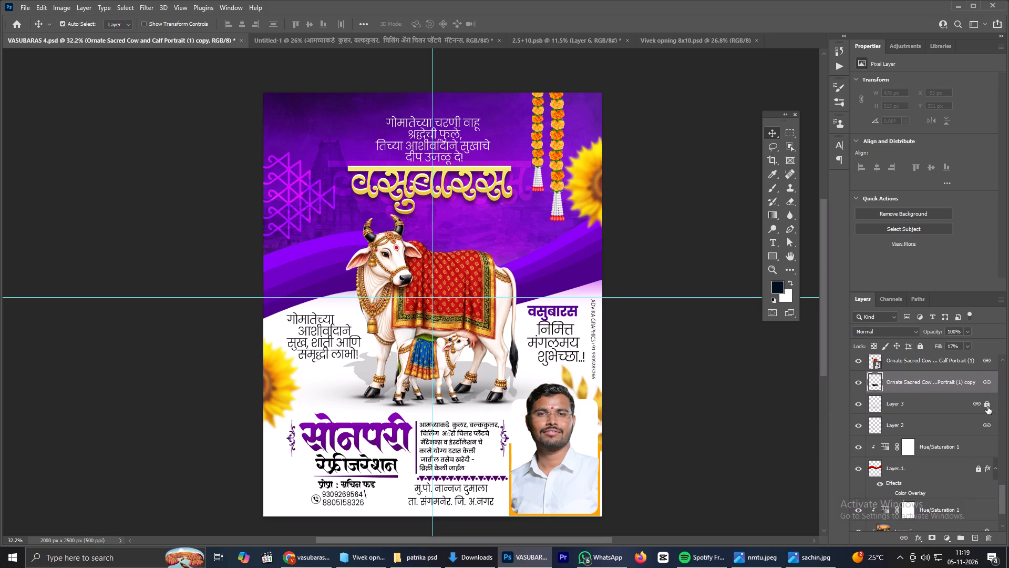
{"action": "left_click", "coordinate": [987, 404]}
Unlock Layer 1, Layer 5 and Layer 4 above the Background.
{"action": "scroll", "coordinate": [977, 454], "scroll_direction": "down", "scroll_amount": 2}
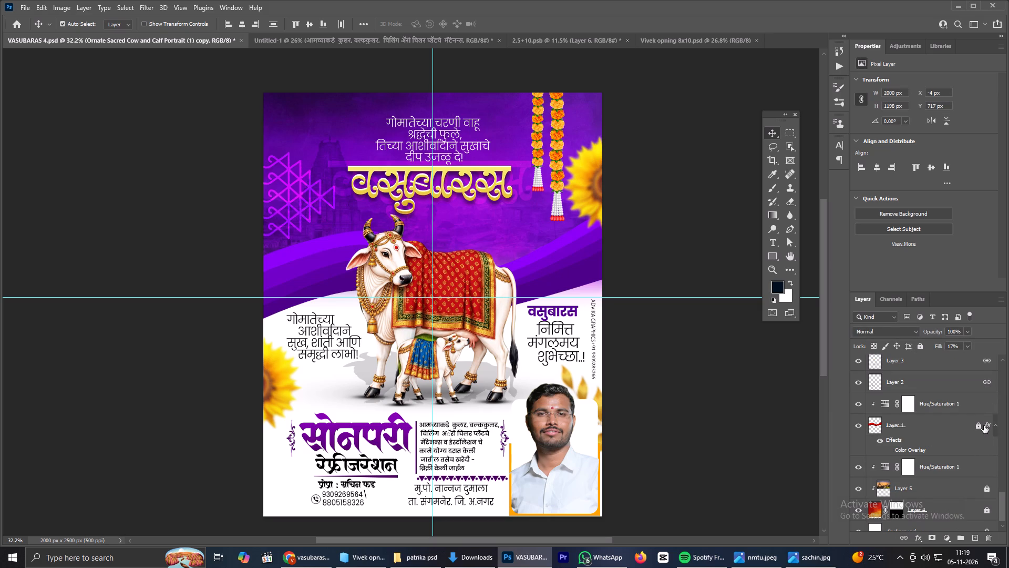
{"action": "left_click", "coordinate": [978, 424]}
{"action": "scroll", "coordinate": [977, 424], "scroll_direction": "down", "scroll_amount": 4}
{"action": "left_click", "coordinate": [989, 476]}
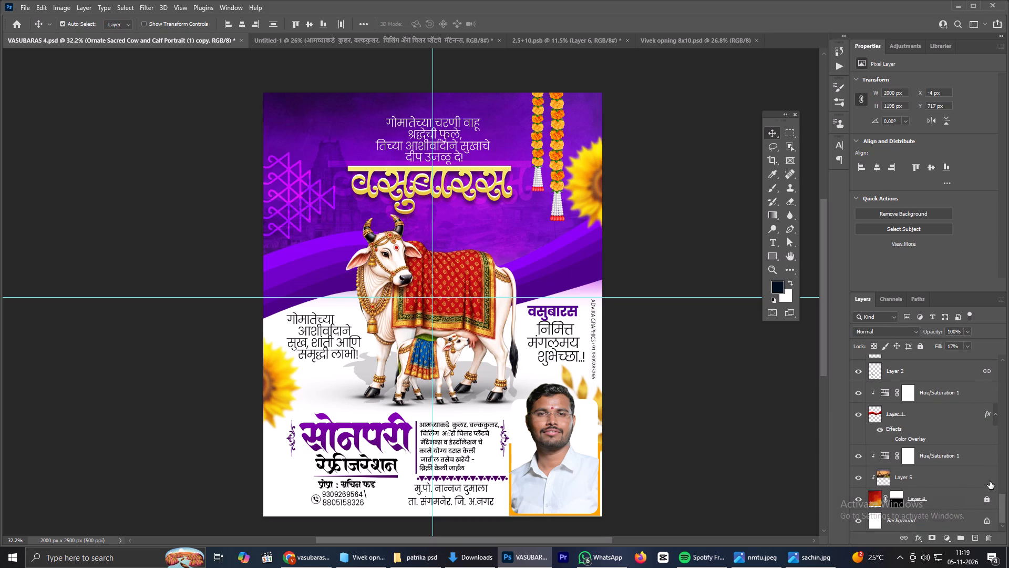
{"action": "left_click", "coordinate": [989, 499]}
{"action": "scroll", "coordinate": [890, 485], "scroll_direction": "down", "scroll_amount": 1}
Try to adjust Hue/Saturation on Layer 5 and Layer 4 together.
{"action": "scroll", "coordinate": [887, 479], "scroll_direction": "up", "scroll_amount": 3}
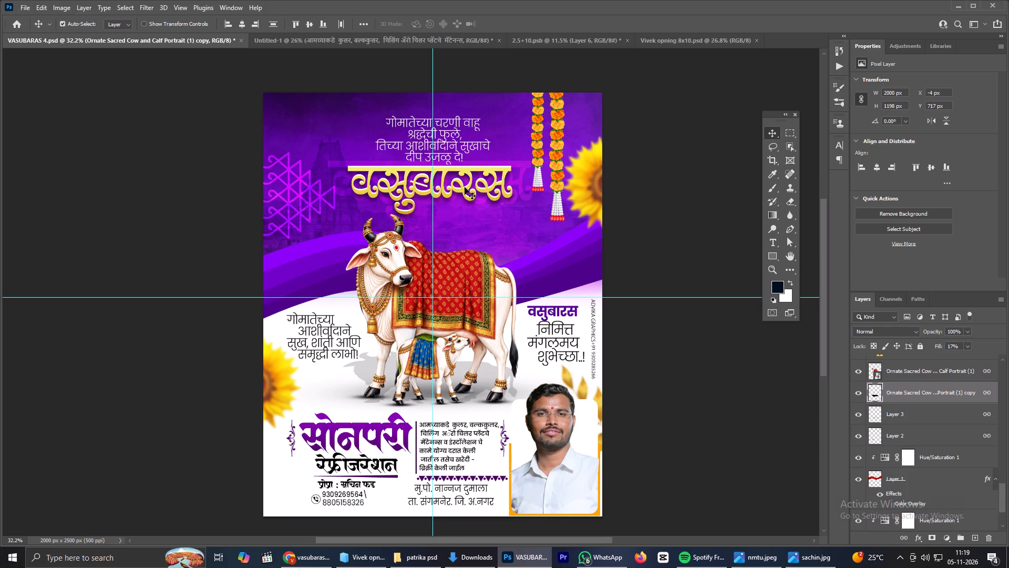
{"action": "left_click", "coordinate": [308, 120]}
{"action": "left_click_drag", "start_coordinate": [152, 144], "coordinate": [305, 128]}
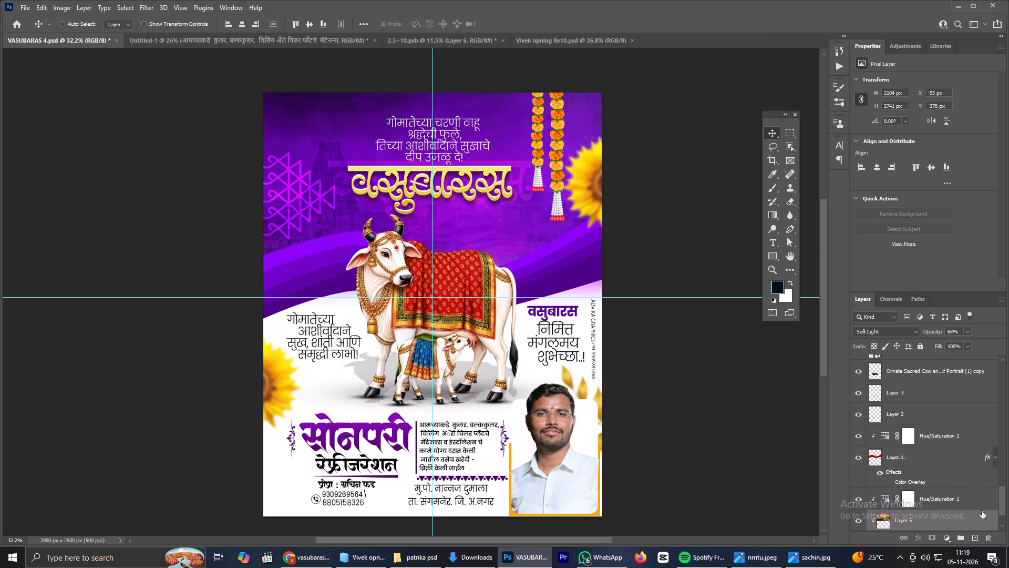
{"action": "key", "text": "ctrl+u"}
Hide and show Layer 5 and Layer 4 to check which part of the poster background each one holds.
{"action": "scroll", "coordinate": [738, 369], "scroll_direction": "down", "scroll_amount": 1}
{"action": "scroll", "coordinate": [896, 441], "scroll_direction": "down", "scroll_amount": 5}
{"action": "scroll", "coordinate": [897, 443], "scroll_direction": "up", "scroll_amount": 13}
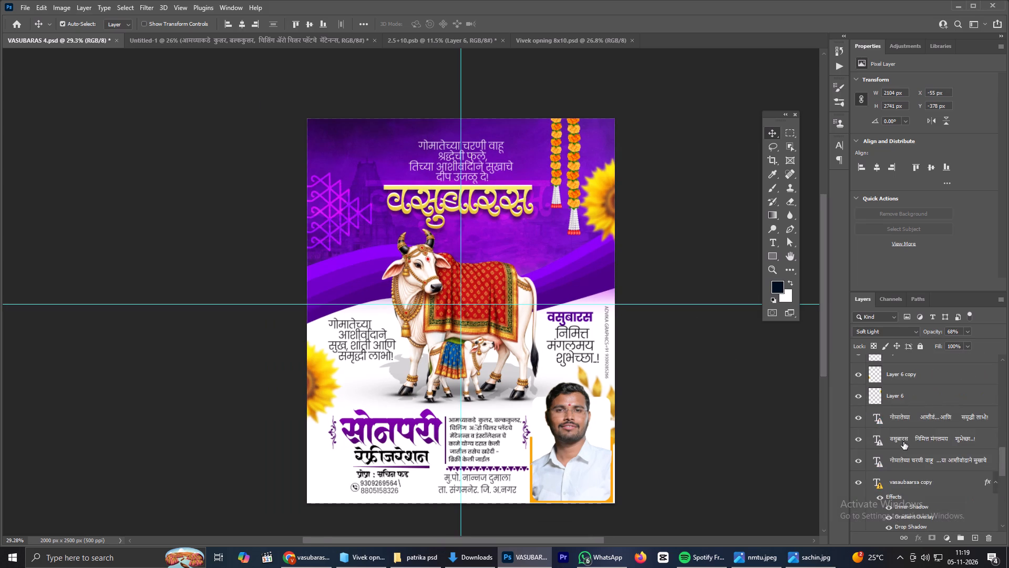
{"action": "scroll", "coordinate": [914, 451], "scroll_direction": "up", "scroll_amount": 11}
{"action": "scroll", "coordinate": [919, 452], "scroll_direction": "down", "scroll_amount": 20}
{"action": "scroll", "coordinate": [919, 452], "scroll_direction": "down", "scroll_amount": 4}
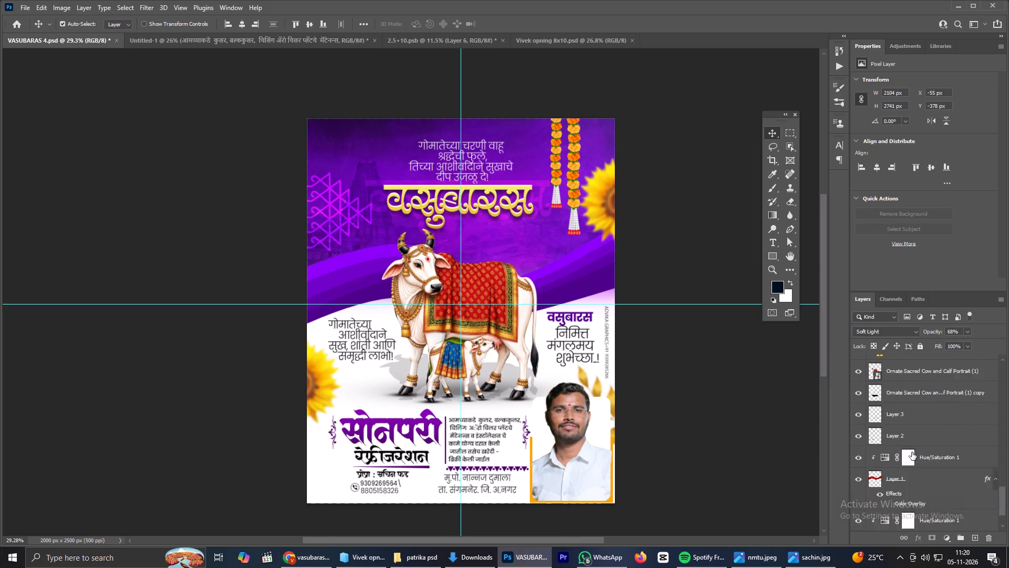
{"action": "scroll", "coordinate": [912, 452], "scroll_direction": "down", "scroll_amount": 5}
{"action": "left_click", "coordinate": [860, 476]}
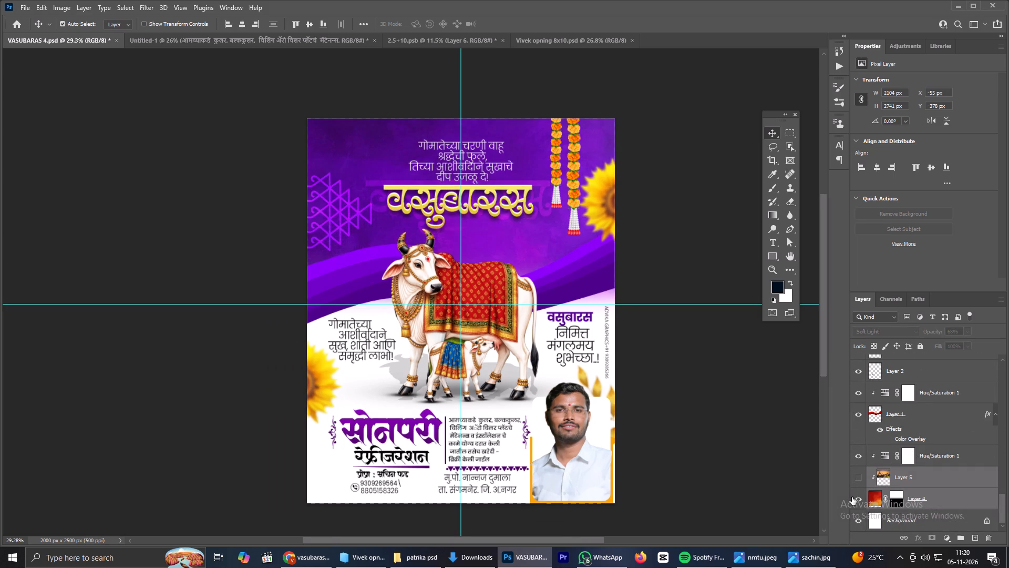
{"action": "left_click", "coordinate": [865, 496]}
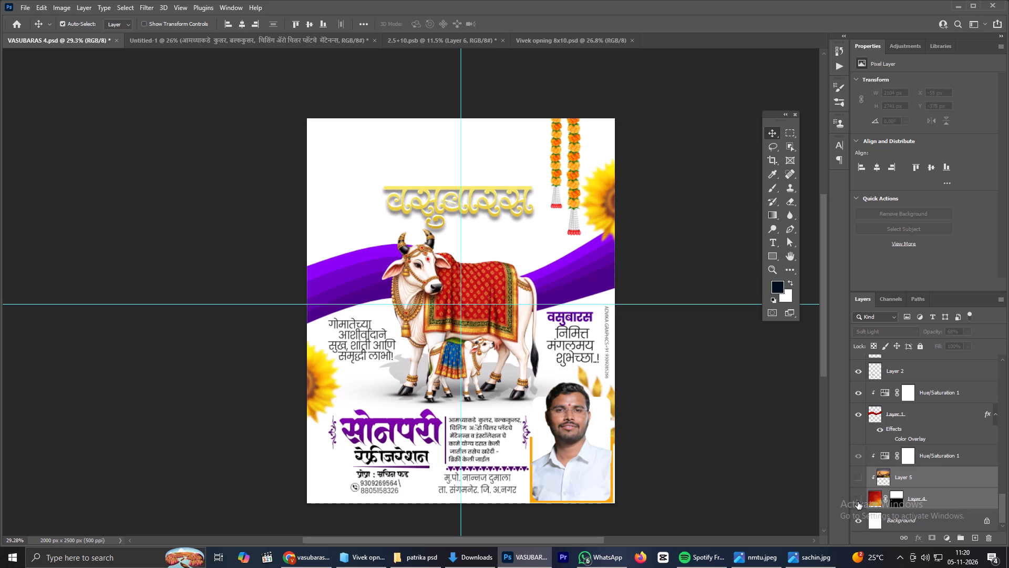
{"action": "left_click", "coordinate": [858, 502]}
{"action": "left_click", "coordinate": [854, 478]}
Select only Layer 4, the masked background colour layer directly above the Background.
{"action": "left_click", "coordinate": [924, 499]}
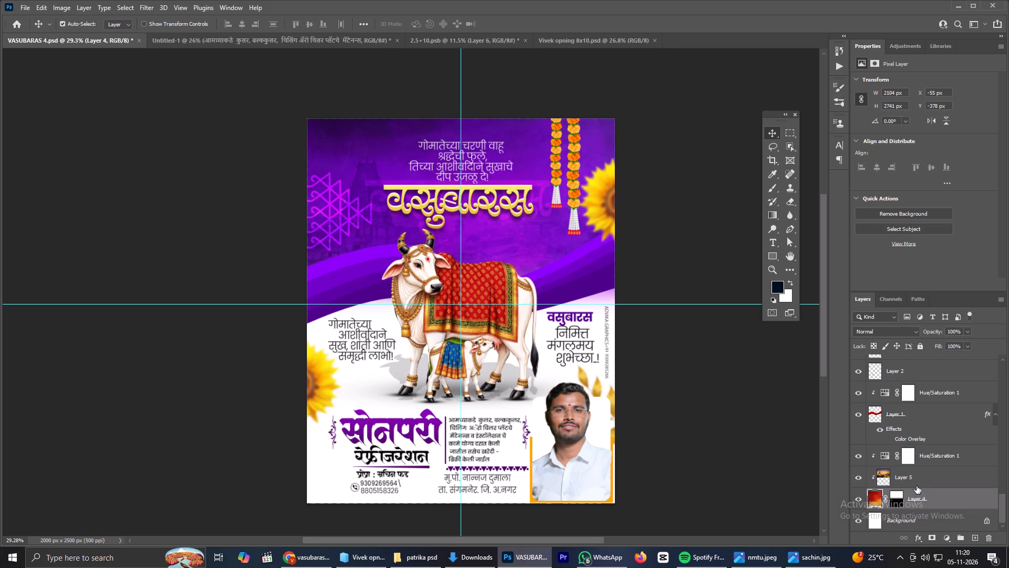
{"action": "left_click", "coordinate": [914, 481]}
{"action": "left_click", "coordinate": [918, 497]}
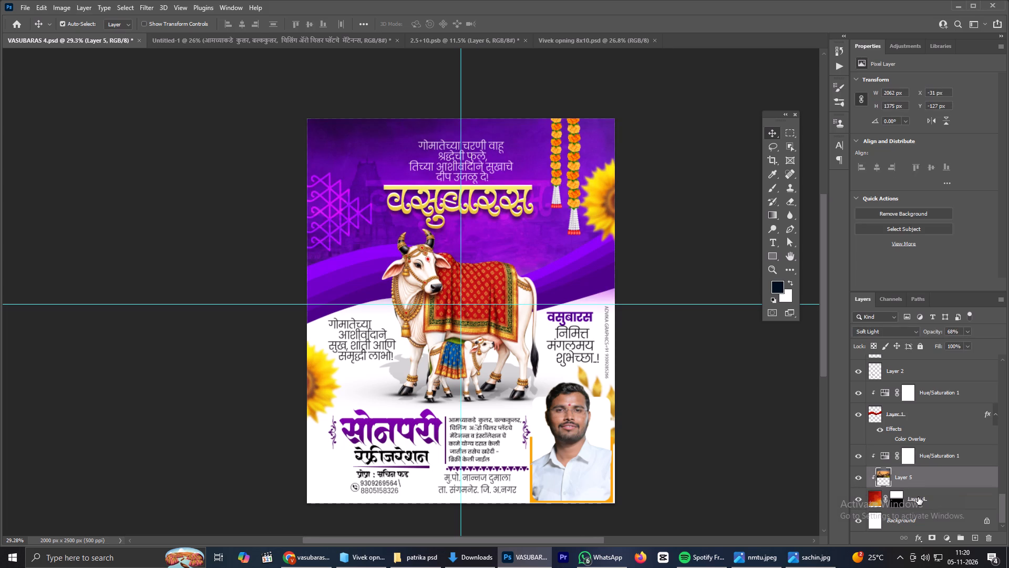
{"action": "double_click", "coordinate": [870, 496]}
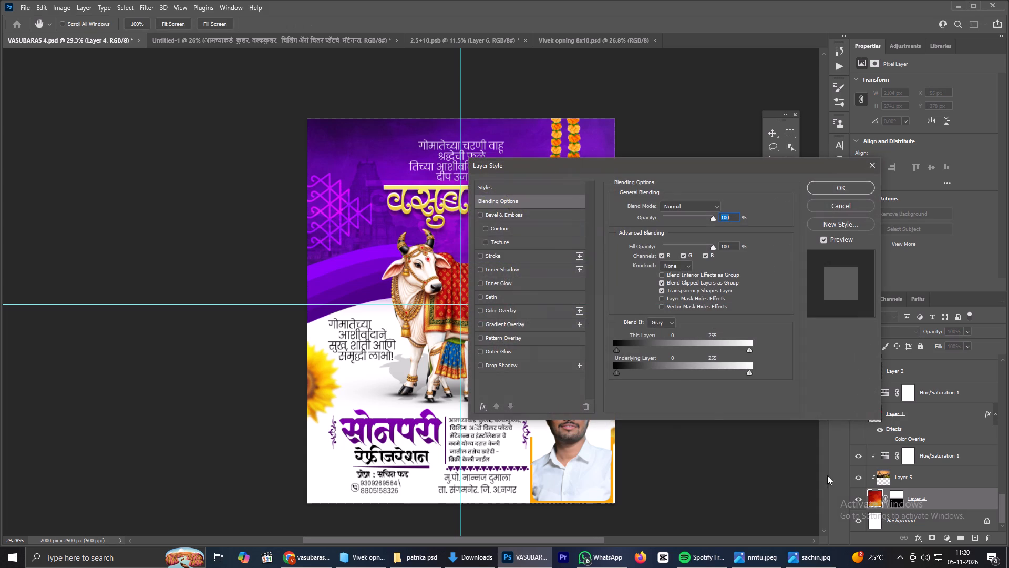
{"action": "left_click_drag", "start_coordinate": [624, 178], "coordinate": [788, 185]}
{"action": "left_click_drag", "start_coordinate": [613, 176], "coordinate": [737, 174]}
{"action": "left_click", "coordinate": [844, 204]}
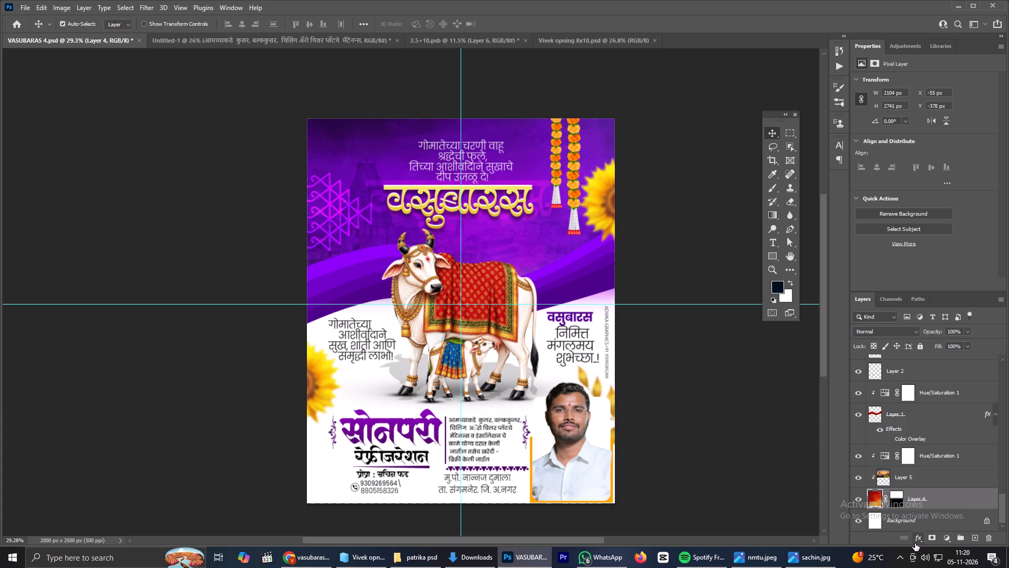
Recolour the poster's upper background on Layer 4 from purple to orange with a Hue/Saturation hue shift of +112.
{"action": "key", "text": "ctrl+u"}
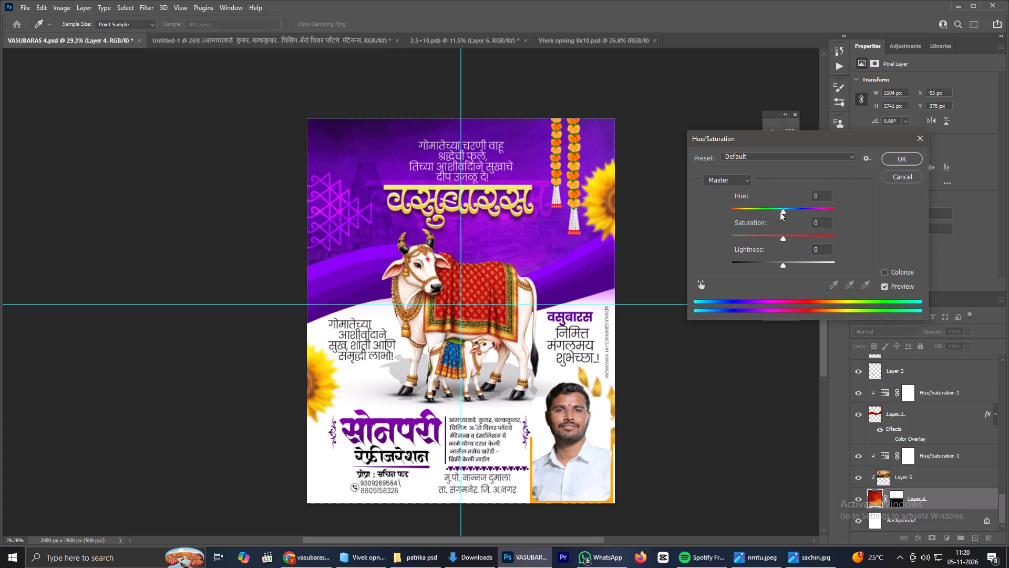
{"action": "left_click_drag", "start_coordinate": [783, 210], "coordinate": [760, 217]}
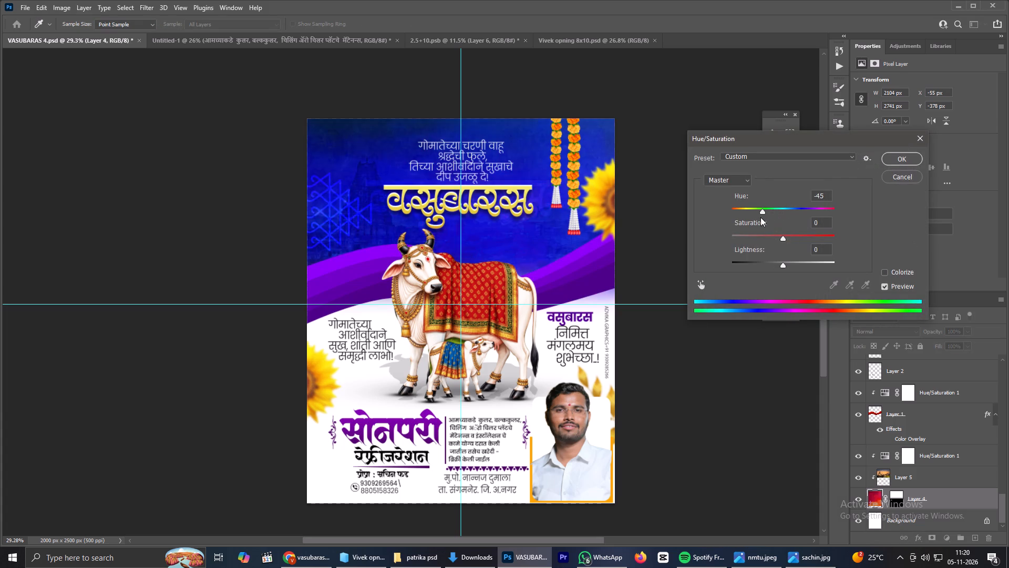
{"action": "left_click_drag", "start_coordinate": [760, 217], "coordinate": [815, 222]}
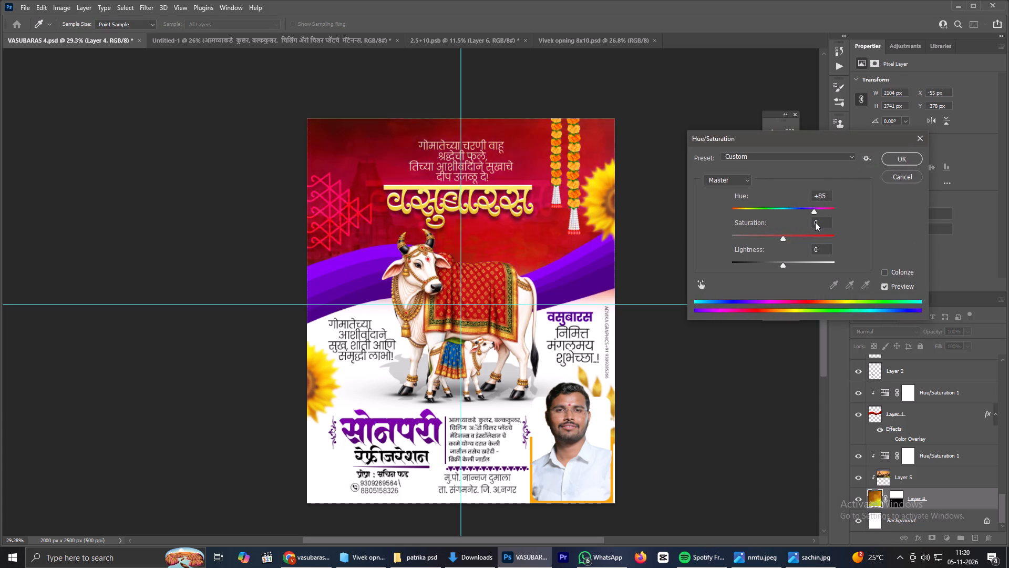
{"action": "left_click_drag", "start_coordinate": [815, 222], "coordinate": [840, 226]}
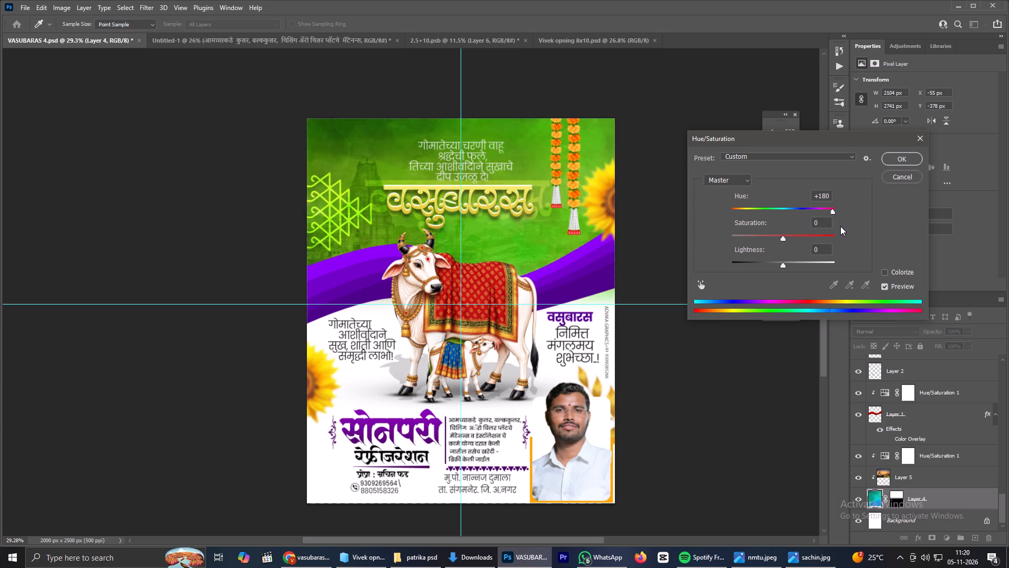
{"action": "left_click_drag", "start_coordinate": [840, 226], "coordinate": [827, 228]}
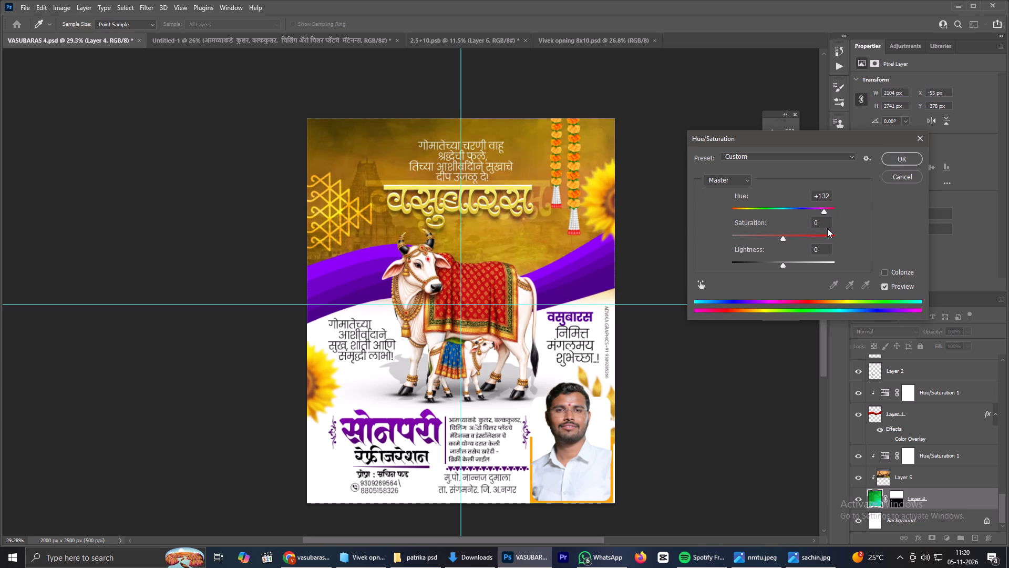
{"action": "left_click_drag", "start_coordinate": [827, 228], "coordinate": [821, 229]}
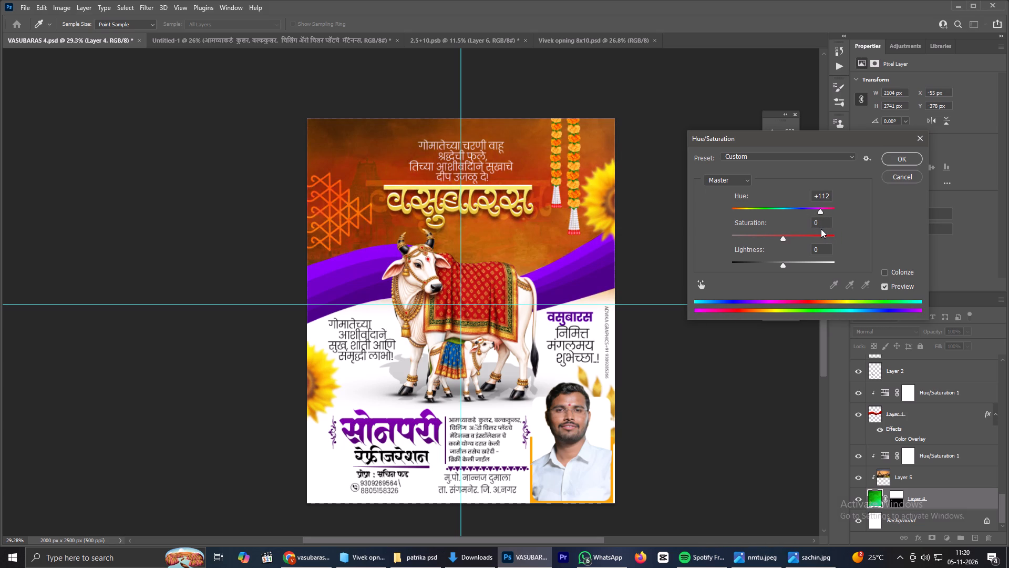
{"action": "left_click", "coordinate": [889, 155]}
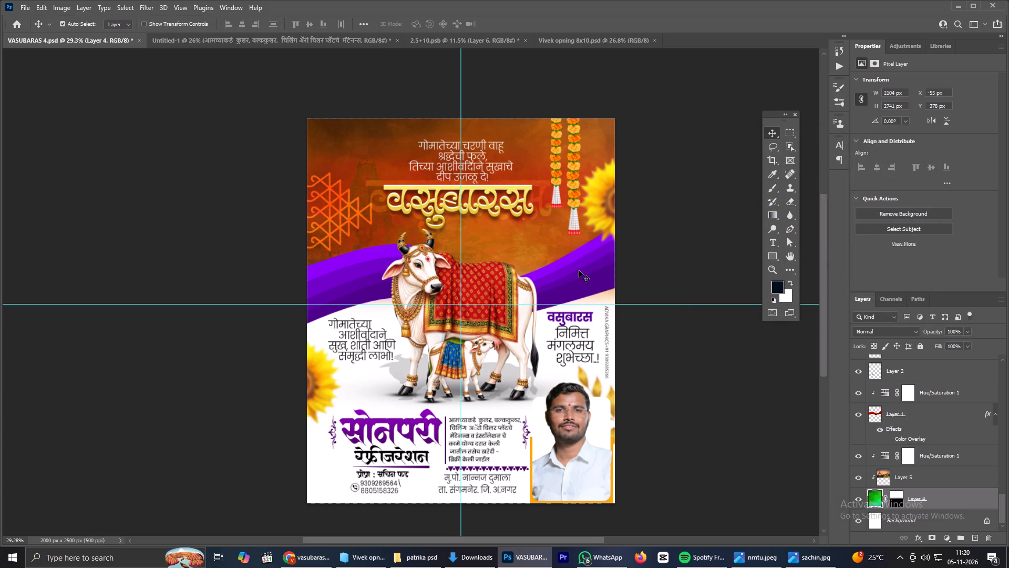
Recolour the curved purple ribbon on Layer 1 with a Hue/Saturation hue shift of 112.
{"action": "left_click", "coordinate": [579, 270]}
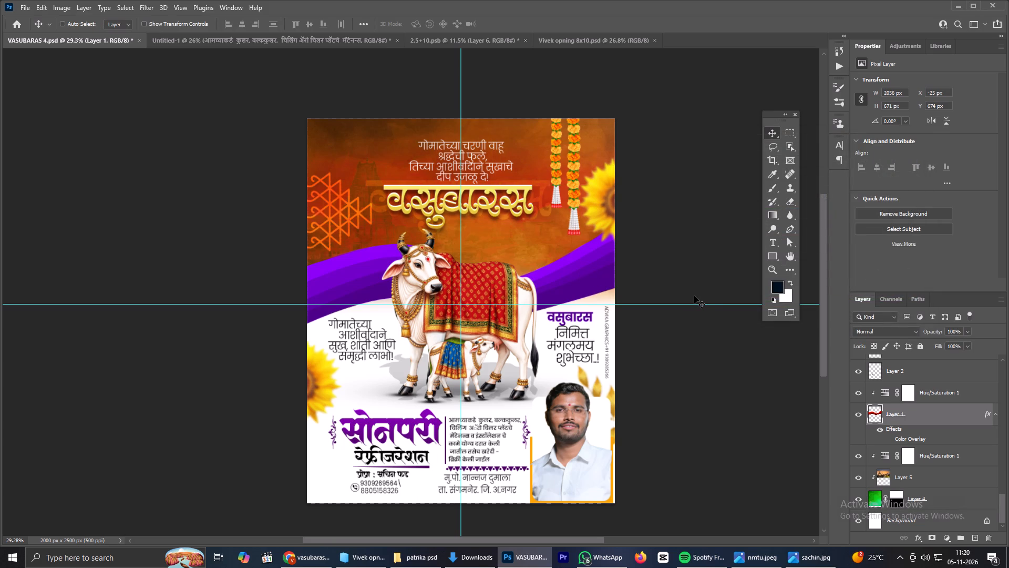
{"action": "key", "text": "ctrl+u"}
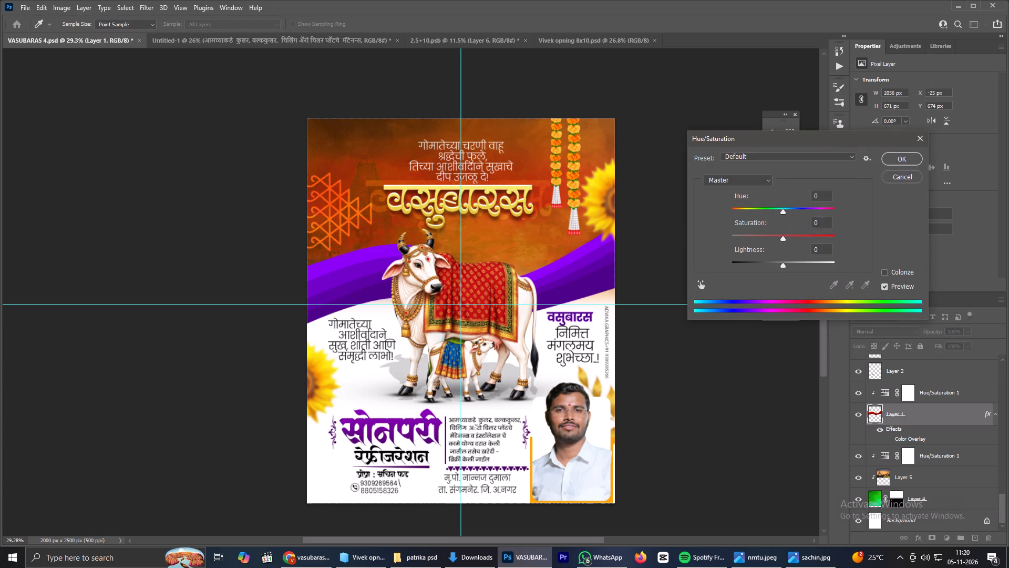
{"action": "double_click", "coordinate": [818, 195]}
{"action": "type", "text": "112"}
{"action": "left_click", "coordinate": [900, 155]}
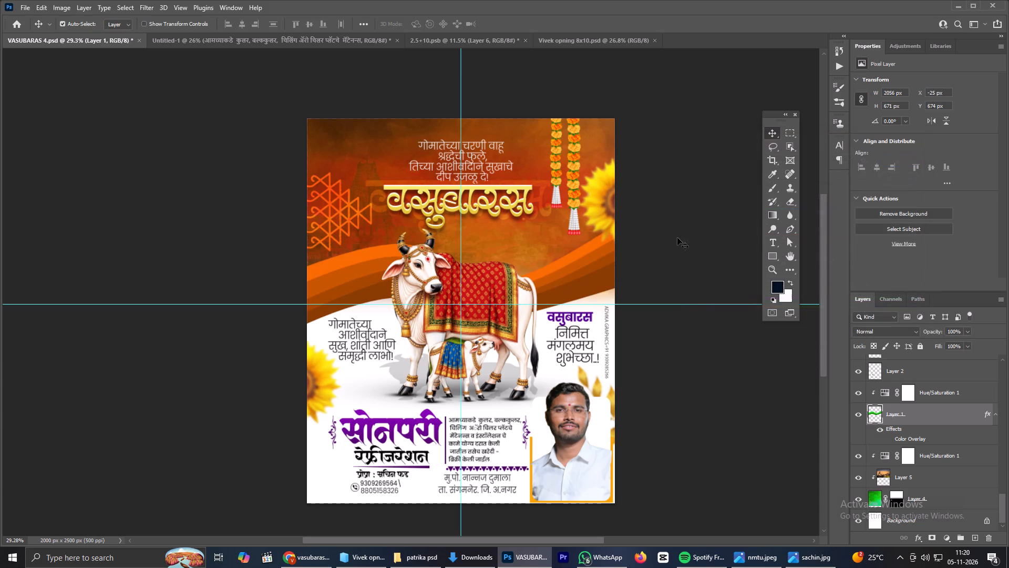
Examine the recoloured header and ribbon up close and the poster's overall colour balance.
{"action": "scroll", "coordinate": [556, 234], "scroll_direction": "down", "scroll_amount": 2}
{"action": "scroll", "coordinate": [560, 232], "scroll_direction": "up", "scroll_amount": 3}
{"action": "scroll", "coordinate": [489, 194], "scroll_direction": "up", "scroll_amount": 2}
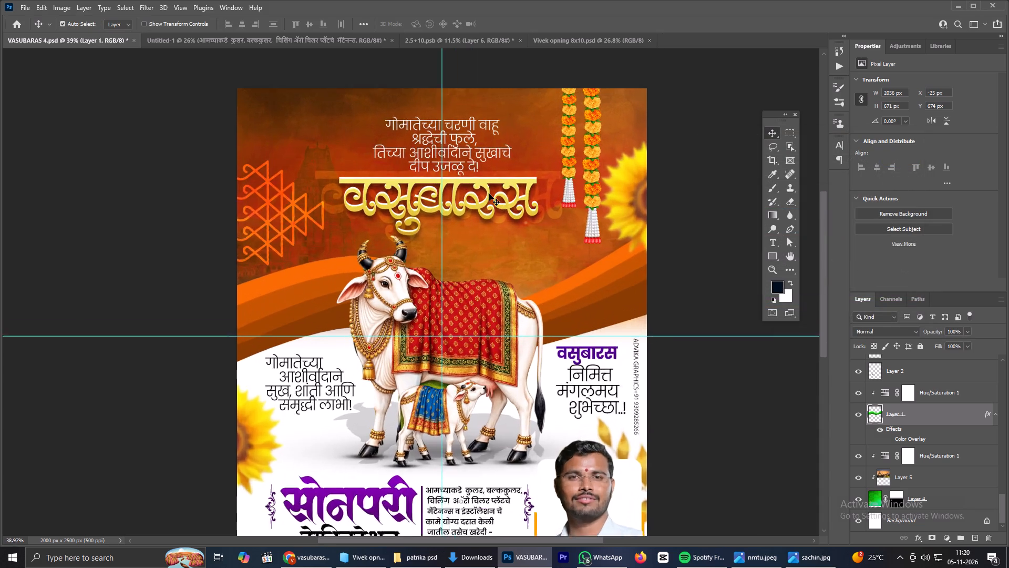
{"action": "scroll", "coordinate": [489, 194], "scroll_direction": "up", "scroll_amount": 6}
{"action": "scroll", "coordinate": [491, 194], "scroll_direction": "down", "scroll_amount": 10}
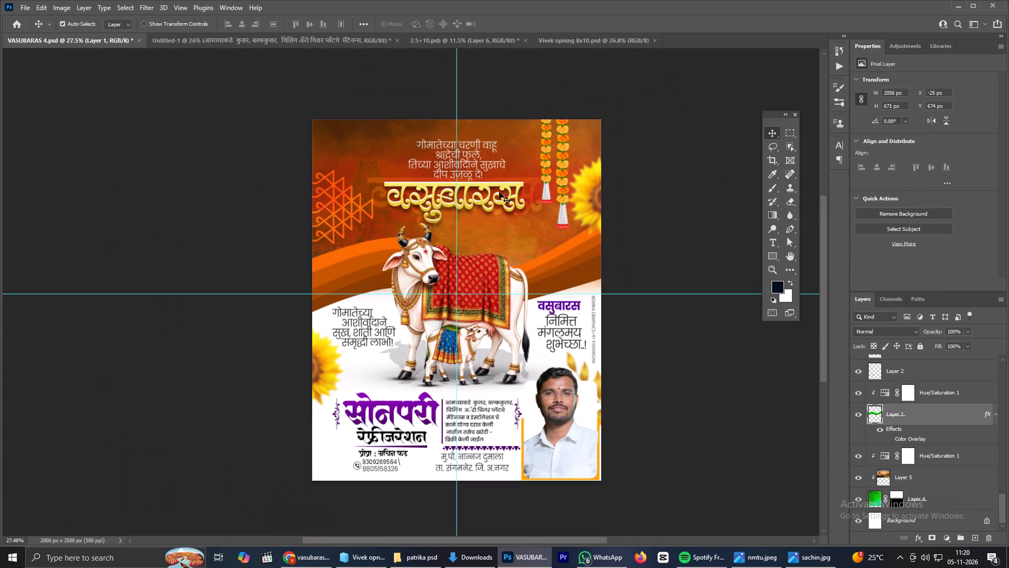
{"action": "scroll", "coordinate": [487, 207], "scroll_direction": "up", "scroll_amount": 2}
{"action": "scroll", "coordinate": [487, 207], "scroll_direction": "down", "scroll_amount": 4}
Export the poster as a Great-quality JPG to the album jpg folder under the name sachin.jpg.
{"action": "left_click", "coordinate": [643, 171]}
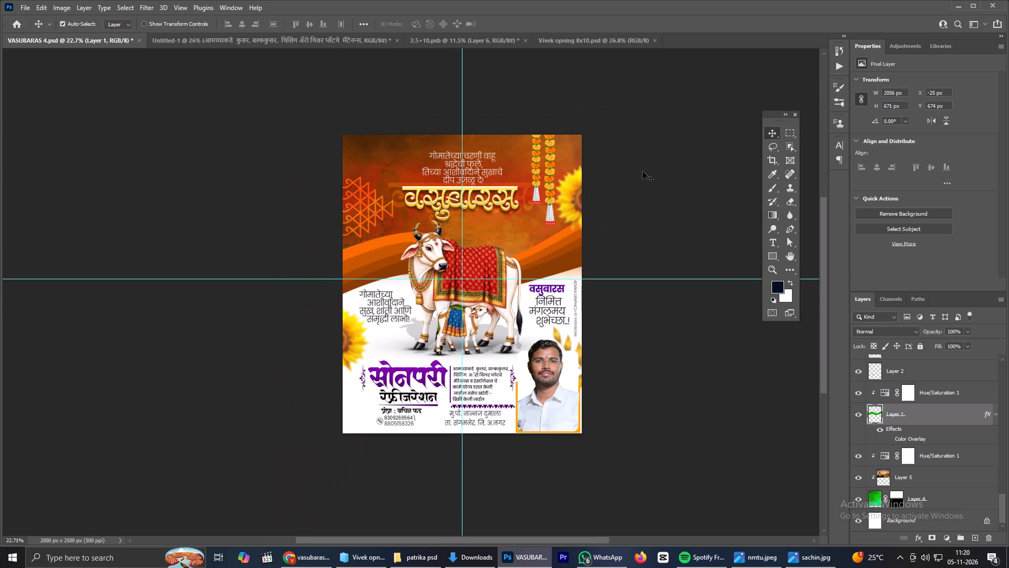
{"action": "key", "text": "ctrl+alt+shift+w"}
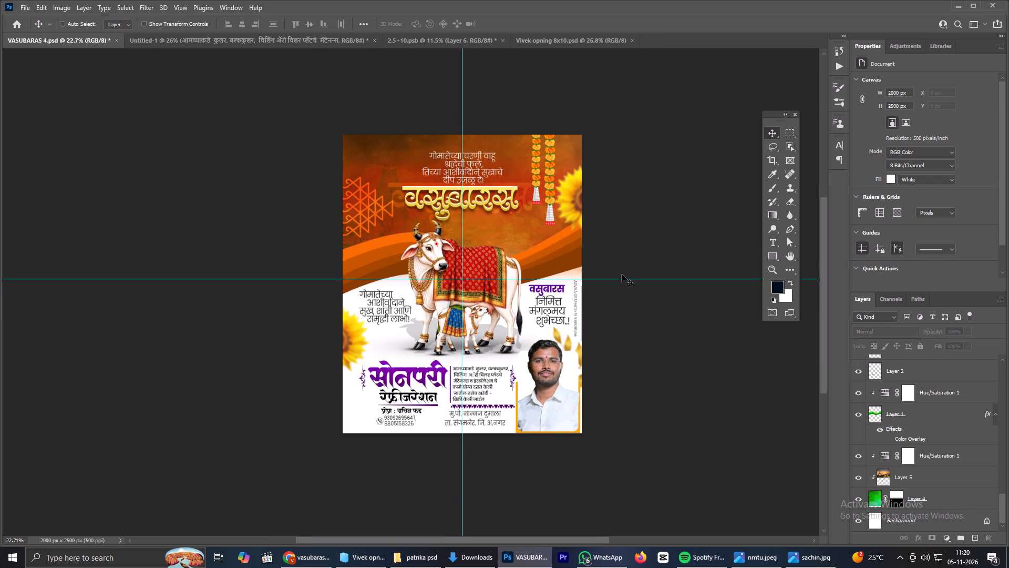
{"action": "left_click", "coordinate": [736, 103]}
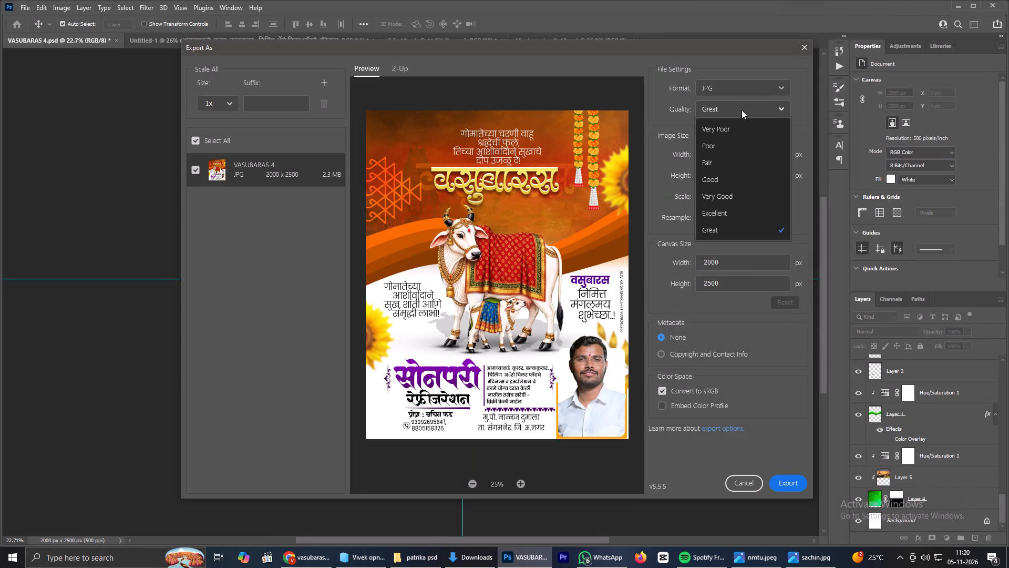
{"action": "left_click", "coordinate": [708, 226]}
{"action": "left_click", "coordinate": [782, 482]}
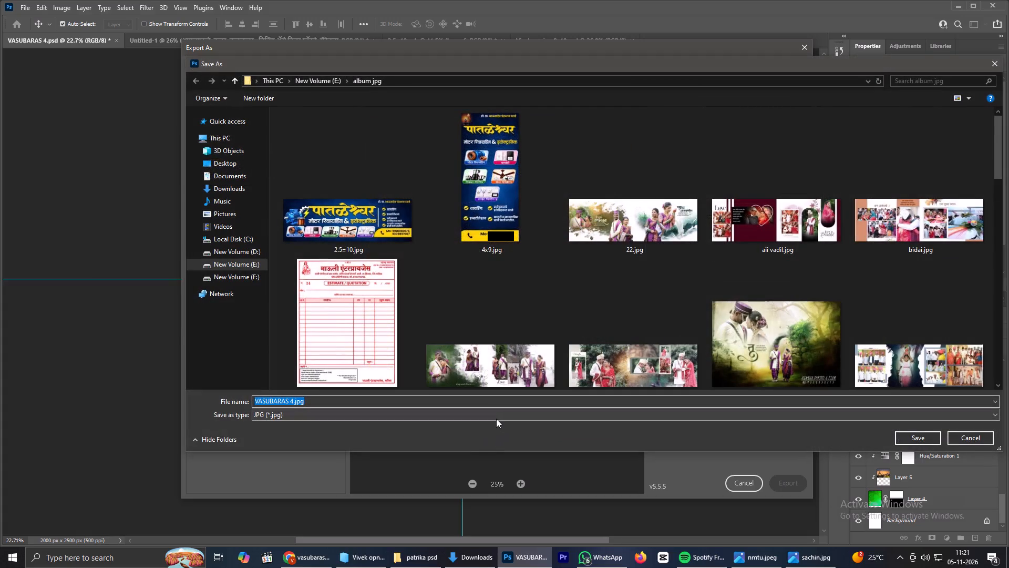
{"action": "type", "text": "sac"}
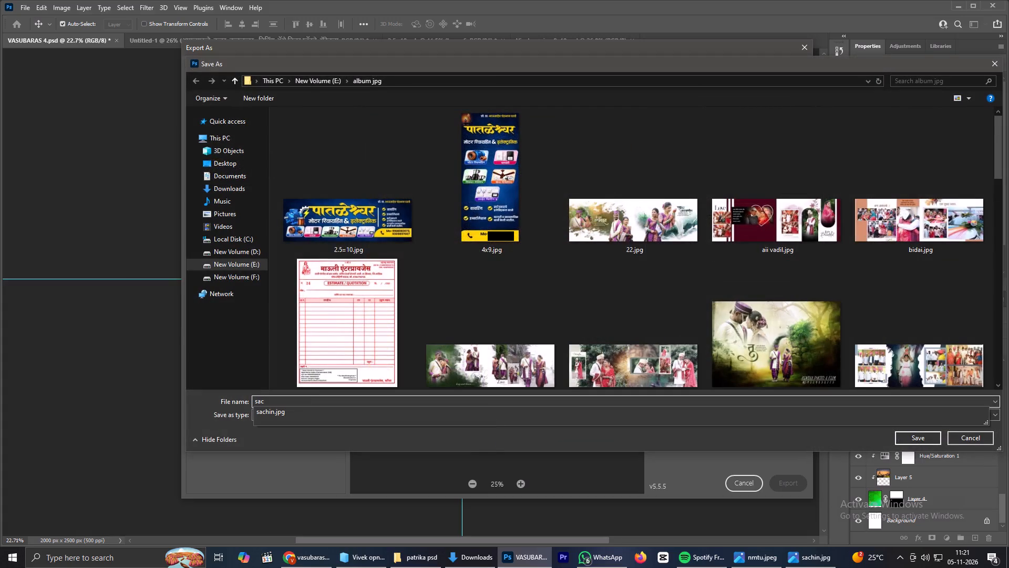
{"action": "left_click", "coordinate": [384, 413]}
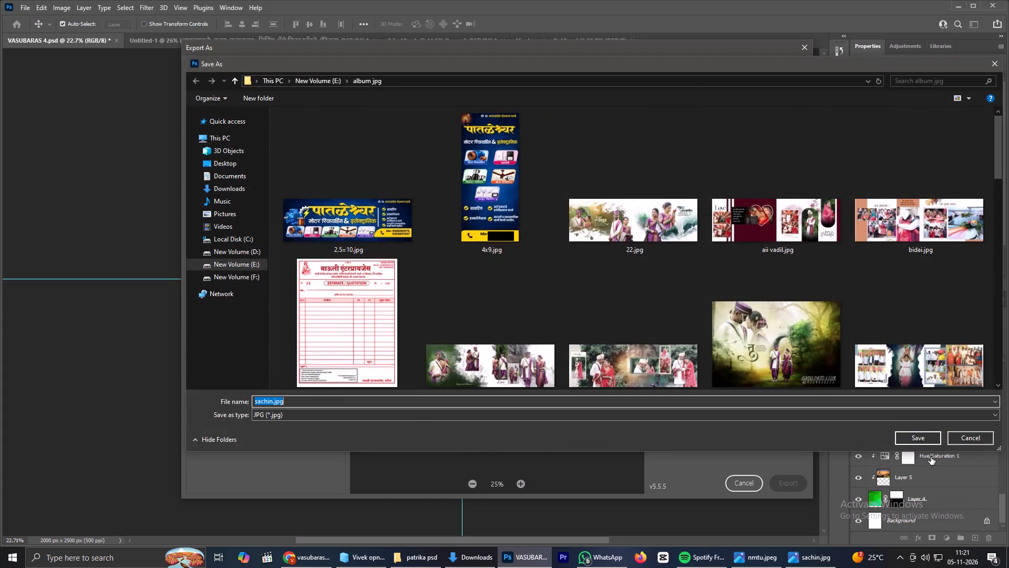
{"action": "left_click", "coordinate": [911, 437]}
{"action": "left_click", "coordinate": [512, 270]}
{"action": "left_click", "coordinate": [519, 285]}
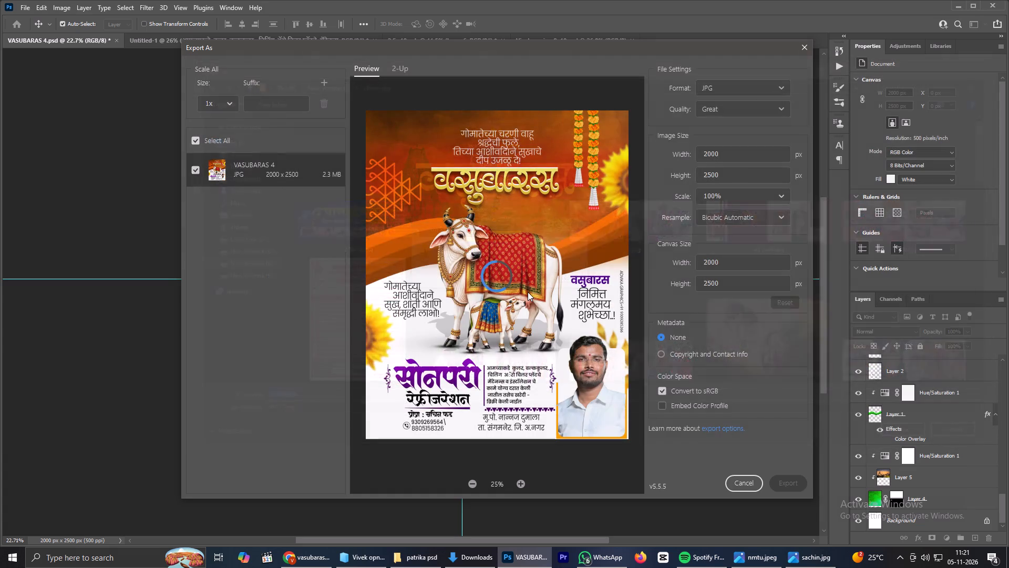
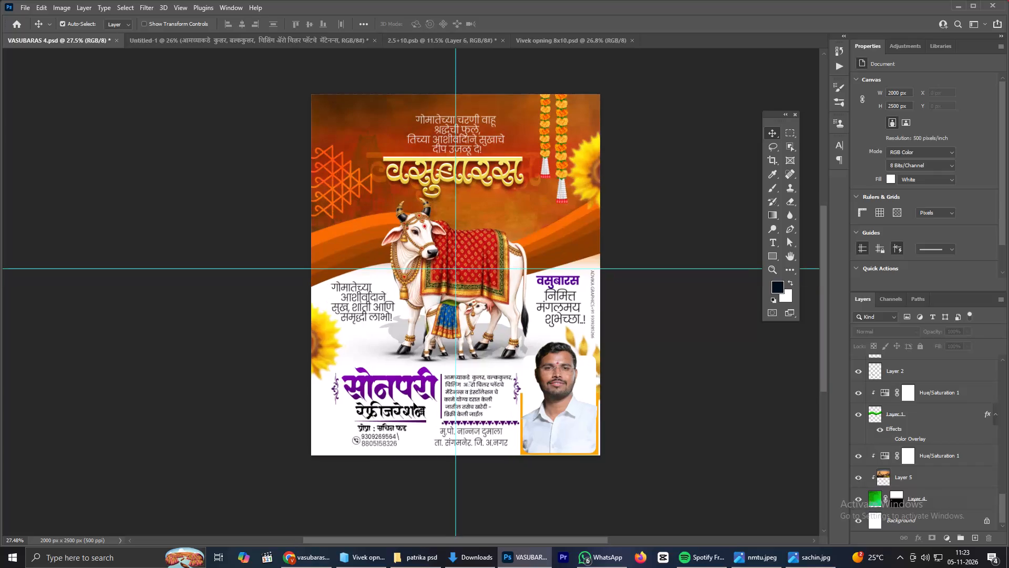
Examine the poster's overall layout and the spacing of the business details and portrait along its lower part.
{"action": "scroll", "coordinate": [414, 403], "scroll_direction": "down", "scroll_amount": 1}
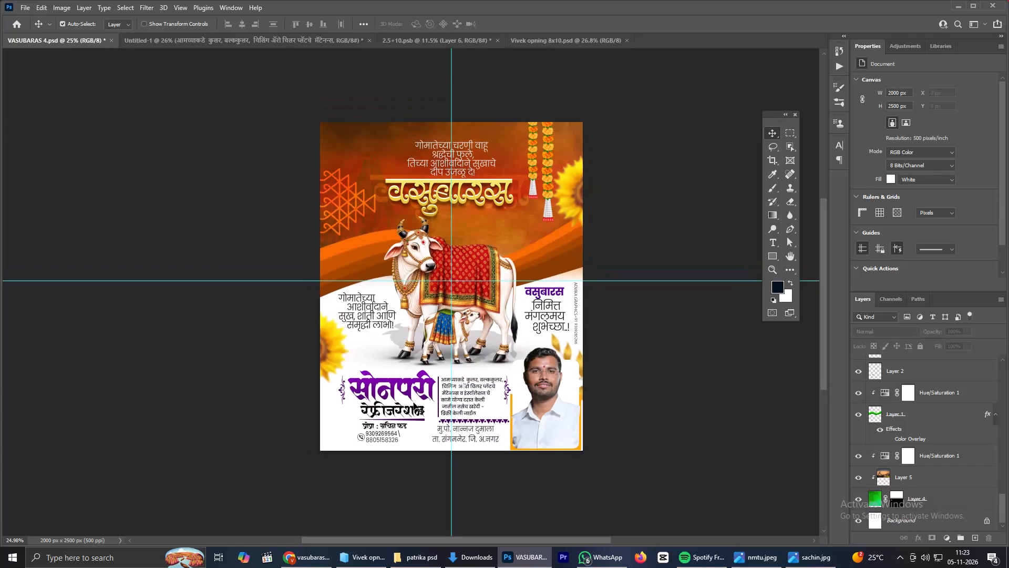
{"action": "scroll", "coordinate": [414, 403], "scroll_direction": "up", "scroll_amount": 1}
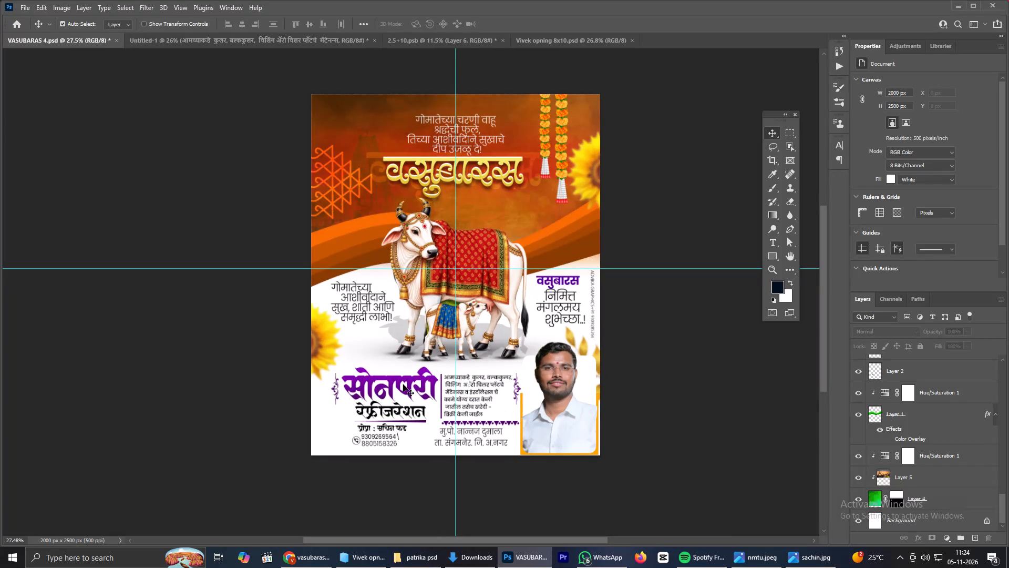
{"action": "scroll", "coordinate": [419, 382], "scroll_direction": "down", "scroll_amount": 1}
{"action": "scroll", "coordinate": [419, 383], "scroll_direction": "up", "scroll_amount": 1}
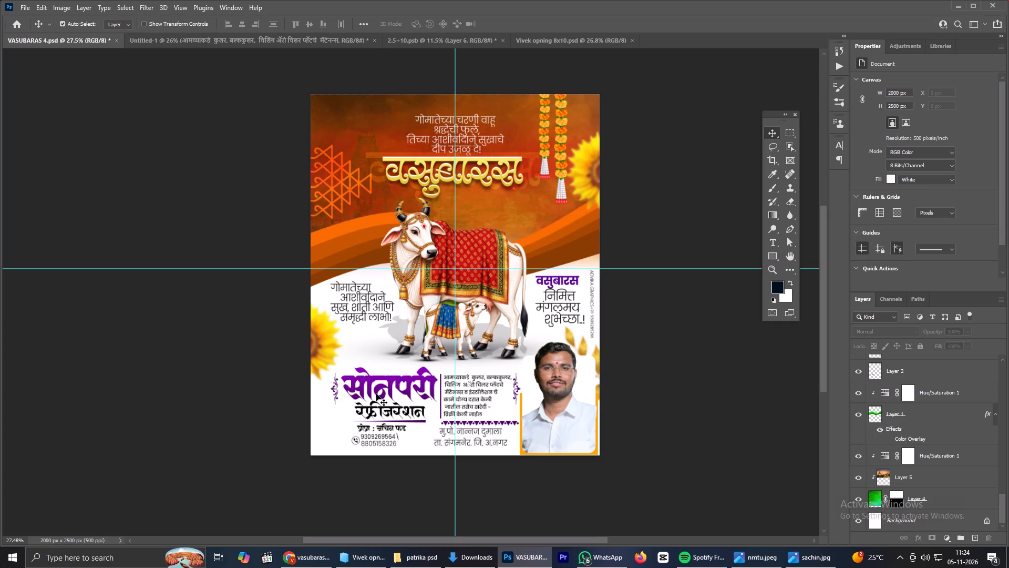
{"action": "scroll", "coordinate": [374, 394], "scroll_direction": "down", "scroll_amount": 1}
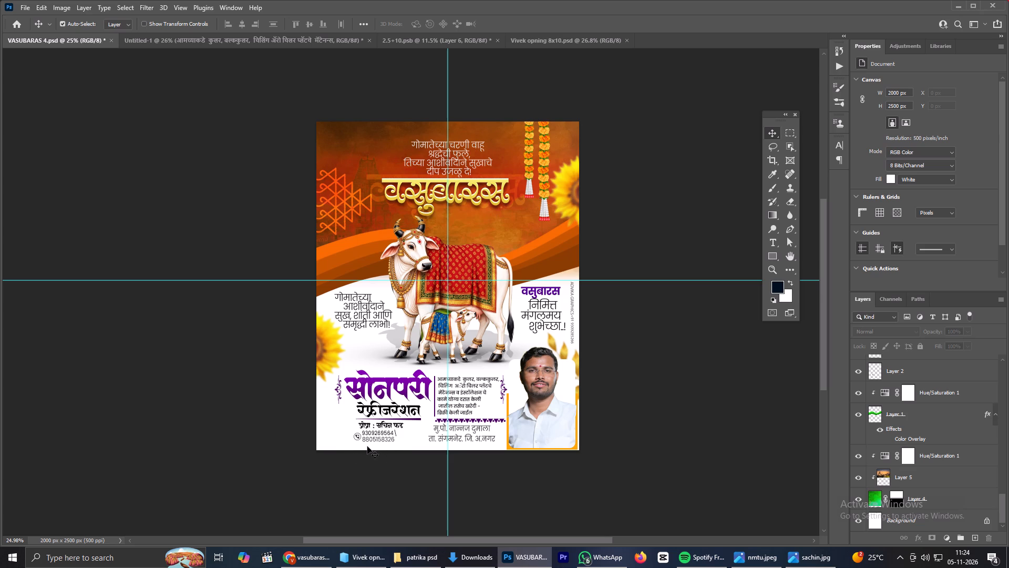
{"action": "scroll", "coordinate": [362, 395], "scroll_direction": "up", "scroll_amount": 5}
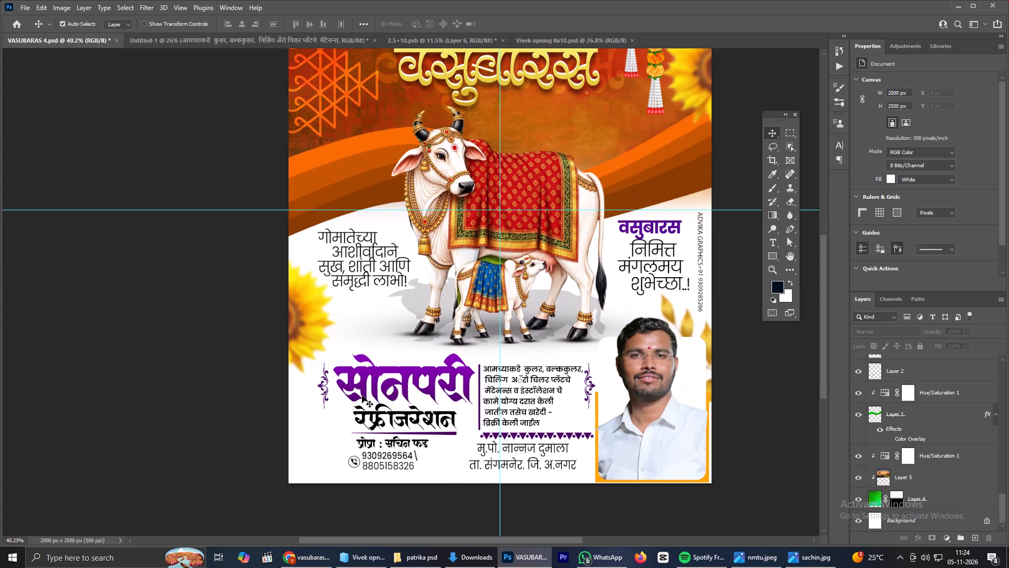
{"action": "left_click", "coordinate": [304, 437]}
{"action": "scroll", "coordinate": [966, 437], "scroll_direction": "up", "scroll_amount": 1}
{"action": "scroll", "coordinate": [966, 437], "scroll_direction": "down", "scroll_amount": 7}
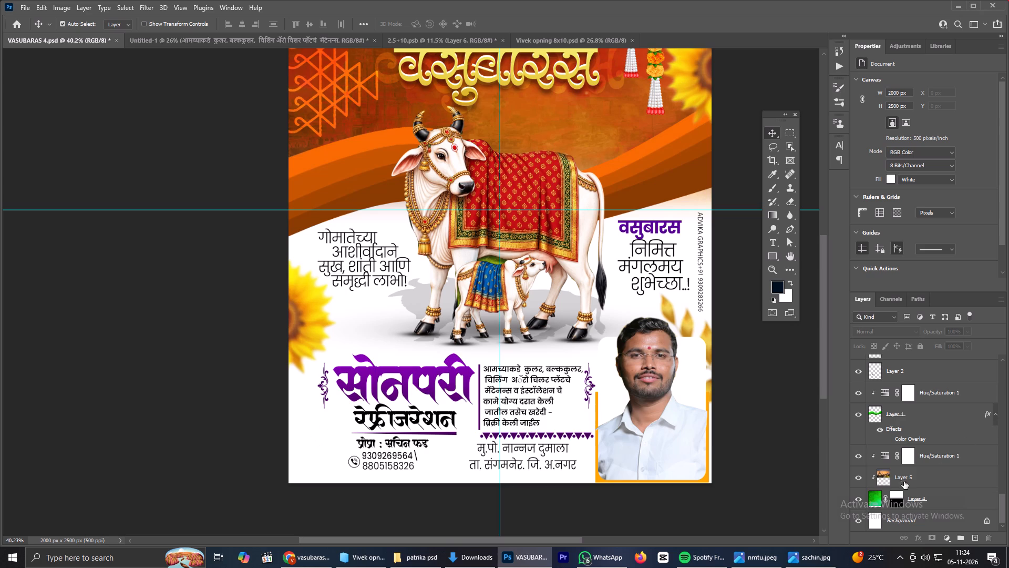
Lock Layer 5 and Layer 4, the poster's background layers, against changes.
{"action": "left_click", "coordinate": [948, 473]}
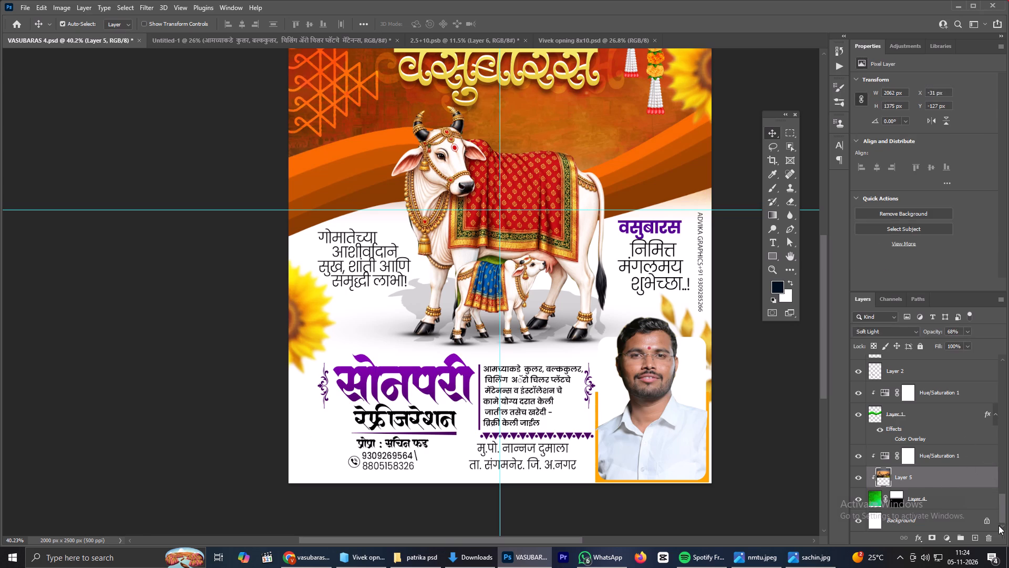
{"action": "left_click", "coordinate": [918, 350]}
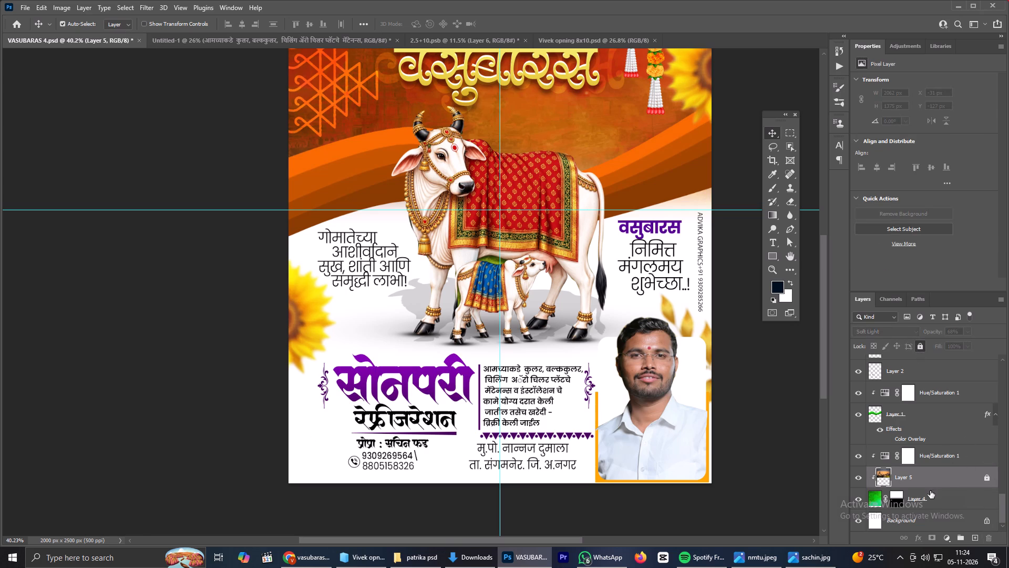
{"action": "left_click", "coordinate": [930, 503]}
{"action": "left_click", "coordinate": [922, 349]}
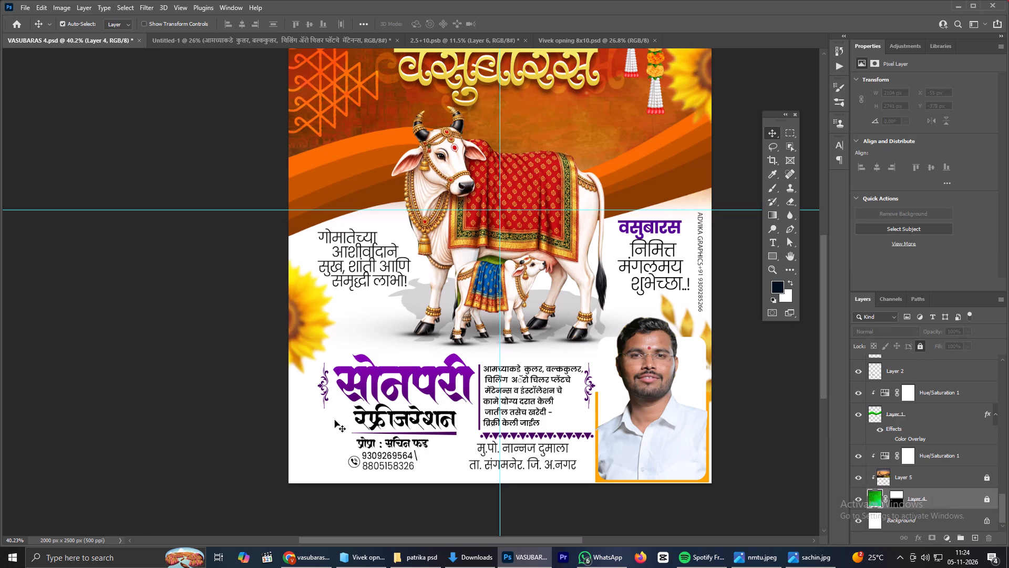
Select the lower business details, portrait and nearby decorations together and nudge them left to an X position of -142 px.
{"action": "left_click_drag", "start_coordinate": [289, 379], "coordinate": [544, 465]}
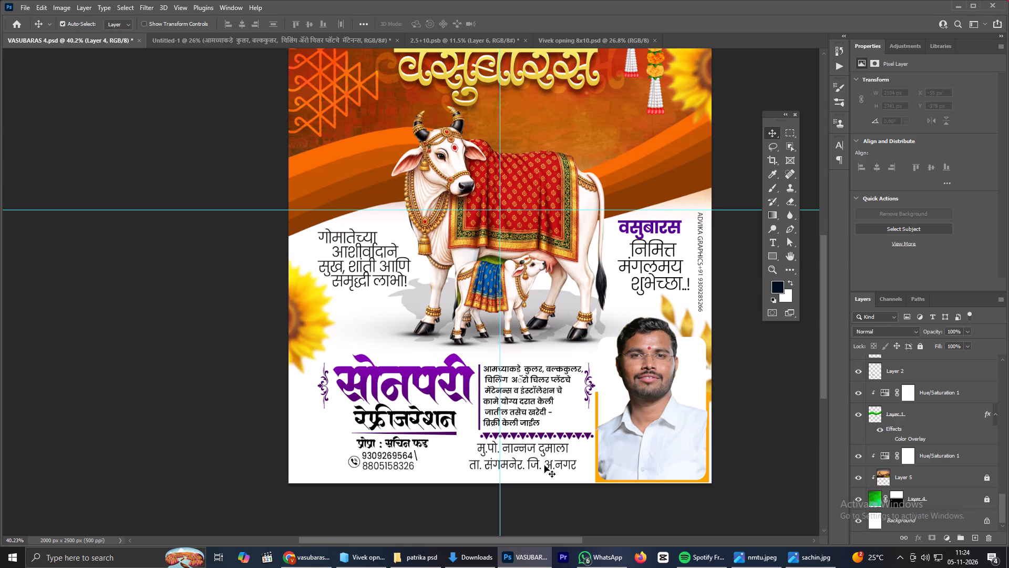
{"action": "left_click", "coordinate": [287, 387]}
{"action": "left_click_drag", "start_coordinate": [299, 380], "coordinate": [431, 427]}
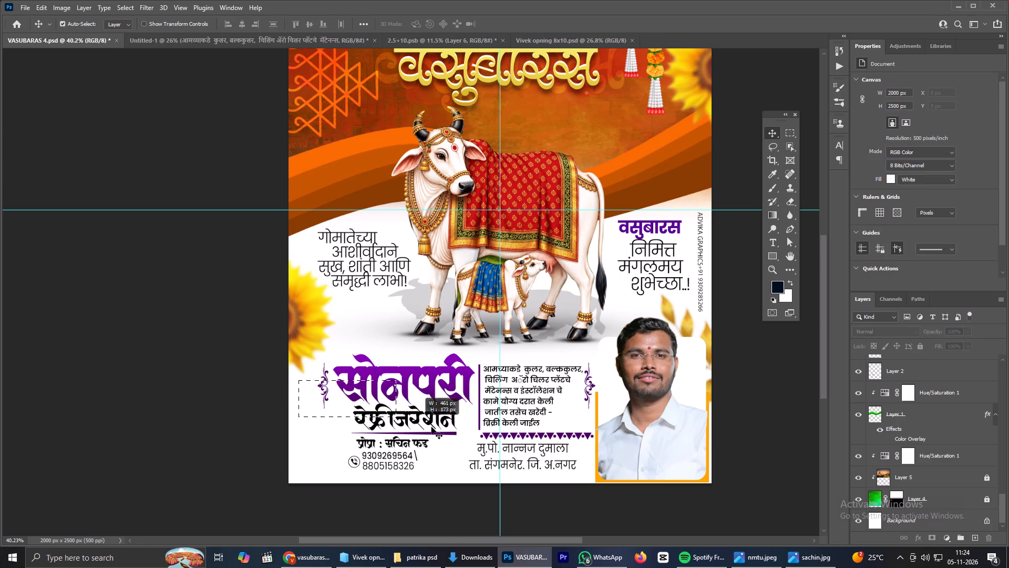
{"action": "left_click_drag", "start_coordinate": [431, 427], "coordinate": [635, 474]}
{"action": "key", "text": "Left"}
{"action": "key", "text": "Left"}
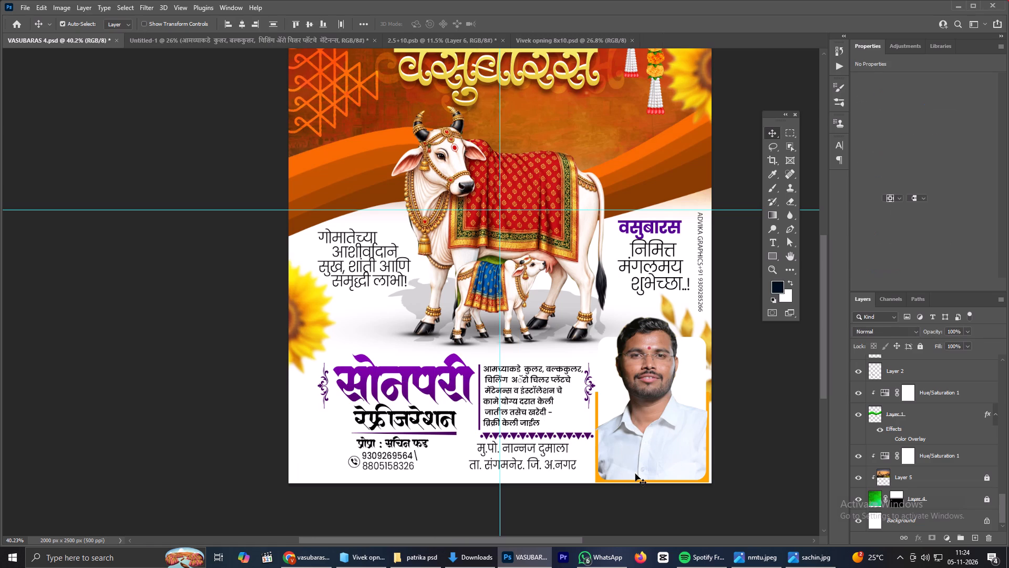
{"action": "key", "text": "Left"}
{"action": "key", "text": "Left"}
{"action": "key", "text": "Left"}
{"action": "key", "text": "Left"}
{"action": "key", "text": "Left"}
{"action": "key", "text": "Left"}
{"action": "key", "text": "Left"}
{"action": "key", "text": "Left"}
{"action": "key", "text": "Left"}
{"action": "key", "text": "Left"}
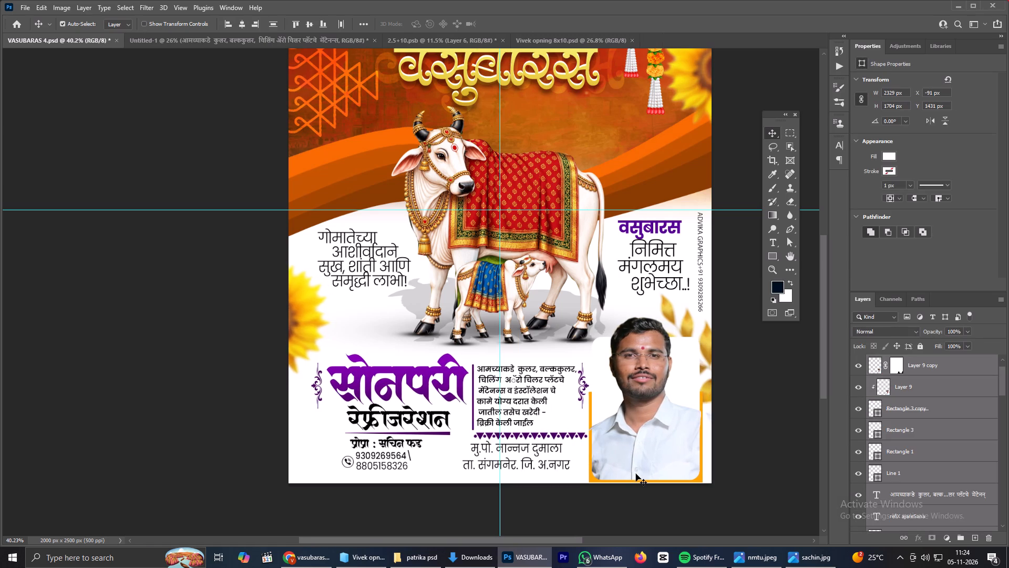
{"action": "key", "text": "Left"}
{"action": "key", "text": "Left"}
{"action": "key", "text": "Left"}
{"action": "key", "text": "Left"}
{"action": "key", "text": "Left"}
{"action": "key", "text": "Left"}
{"action": "key", "text": "Left"}
{"action": "key", "text": "Left"}
{"action": "key", "text": "Left"}
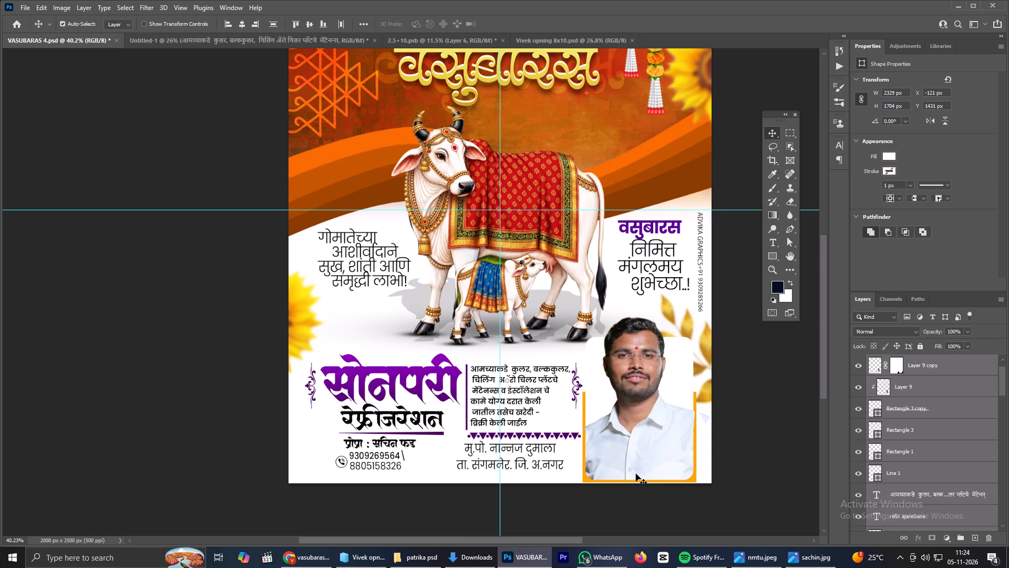
{"action": "key", "text": "Left"}
{"action": "key", "text": "Left"}
{"action": "key", "text": "Left"}
{"action": "key", "text": "Left"}
{"action": "key", "text": "Left"}
{"action": "key", "text": "Left"}
{"action": "key", "text": "Left"}
{"action": "key", "text": "Left"}
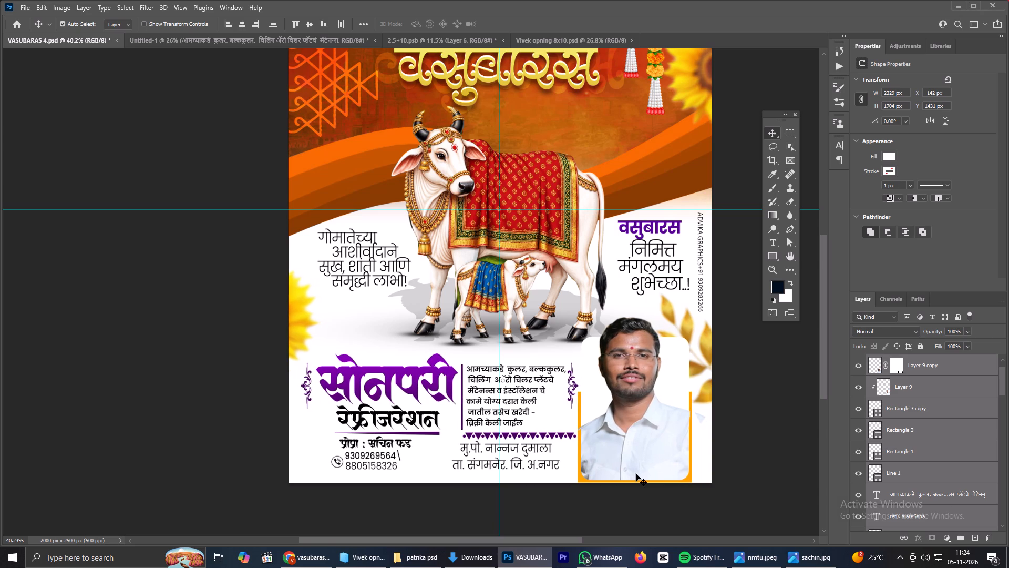
{"action": "key", "text": "Left"}
{"action": "key", "text": "Left"}
{"action": "key", "text": "Left"}
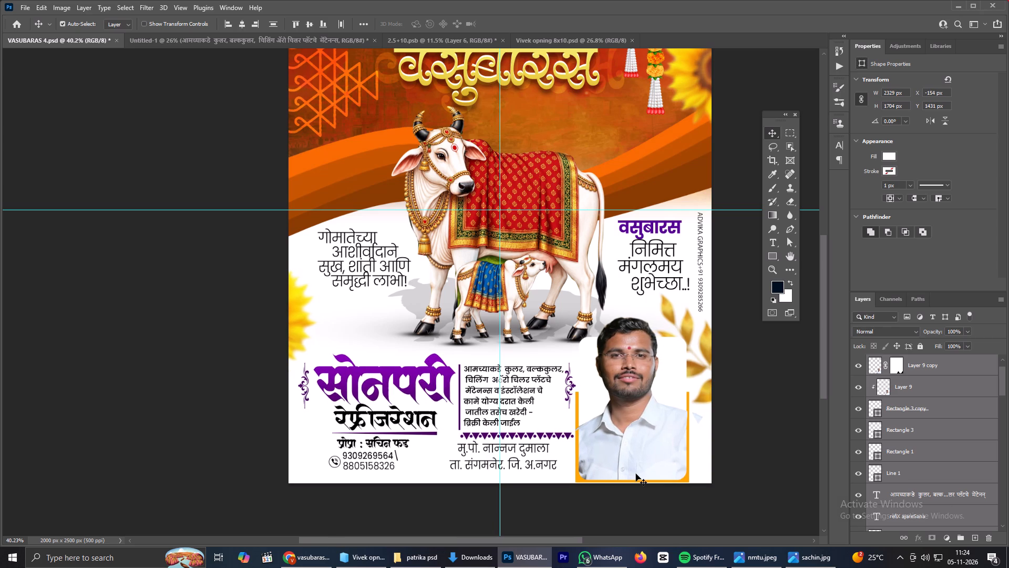
{"action": "key", "text": "Right"}
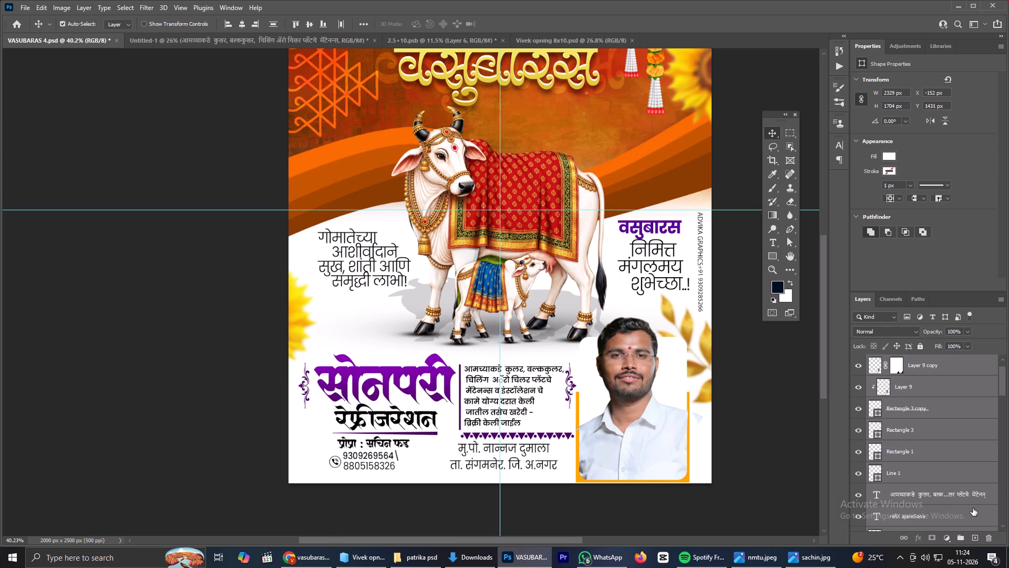
{"action": "key", "text": "Right"}
{"action": "key", "text": "Right"}
{"action": "key", "text": "Right"}
{"action": "key", "text": "Right"}
{"action": "key", "text": "Right"}
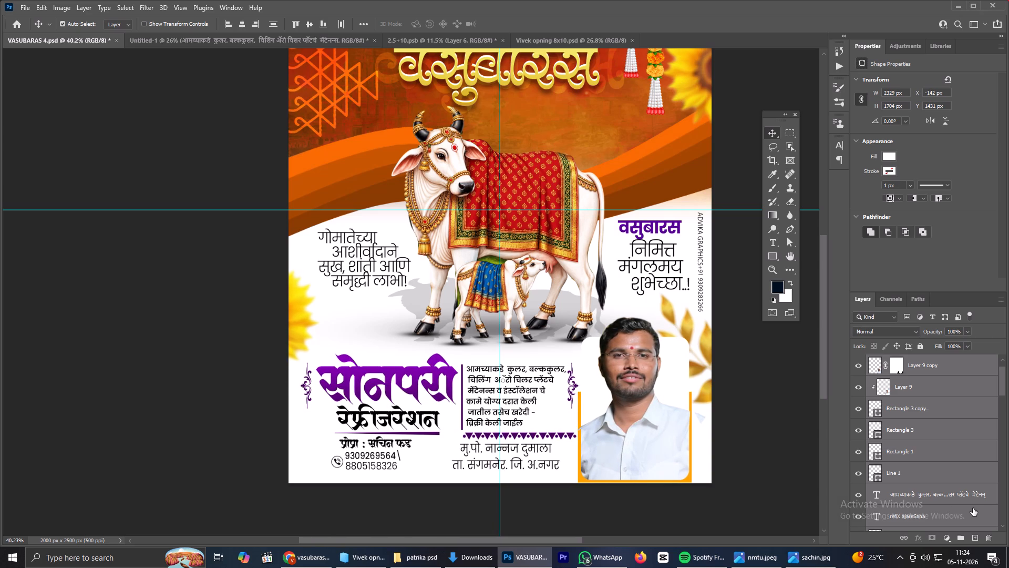
Select the portrait with its frame layers and nudge them slightly right and down to X 1256 px, Y 1712 px.
{"action": "left_click", "coordinate": [647, 526]}
{"action": "left_click_drag", "start_coordinate": [650, 518], "coordinate": [653, 472]}
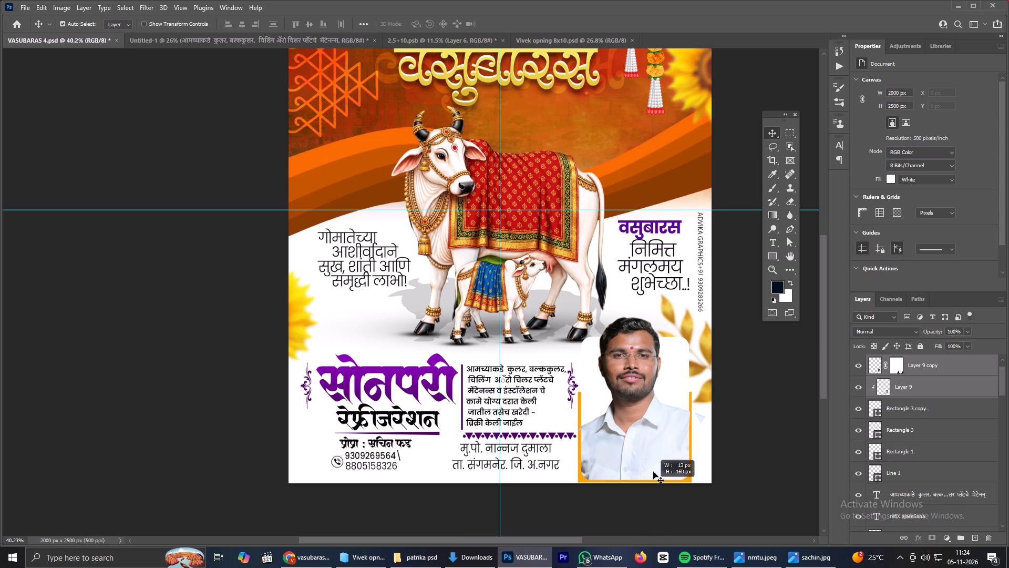
{"action": "left_click_drag", "start_coordinate": [653, 472], "coordinate": [623, 366]}
{"action": "key", "text": "Right"}
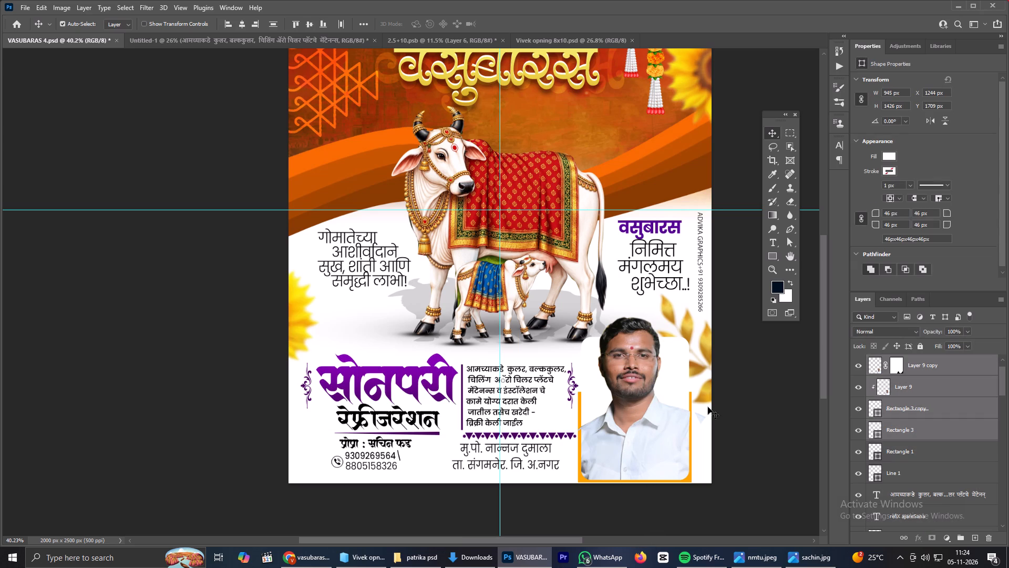
{"action": "key", "text": "Right"}
{"action": "key", "text": "Right"}
{"action": "key", "text": "Right"}
{"action": "key", "text": "Down"}
{"action": "key", "text": "Down"}
{"action": "key", "text": "Down"}
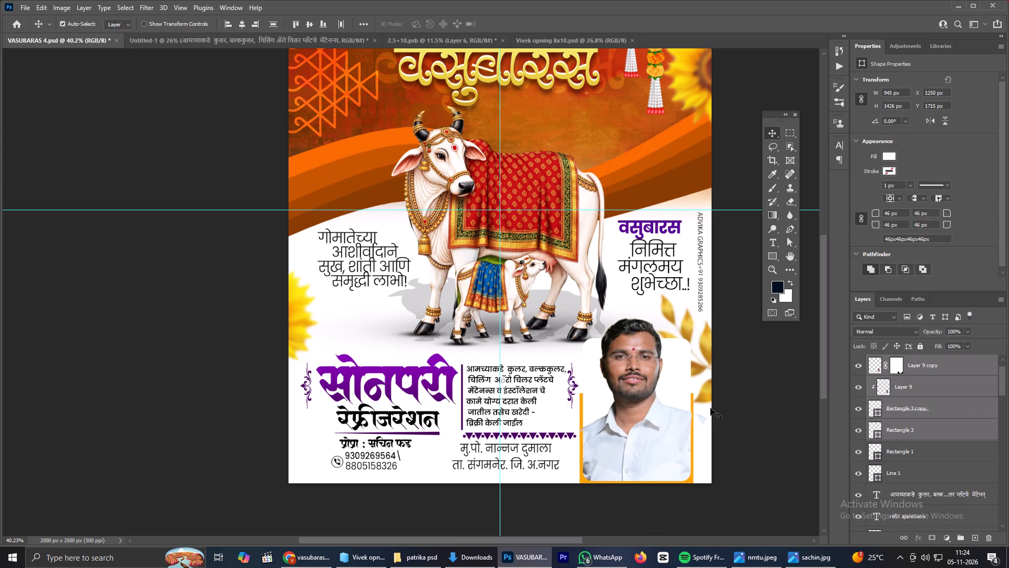
{"action": "key", "text": "Up"}
{"action": "key", "text": "Right"}
{"action": "key", "text": "Right"}
{"action": "key", "text": "Right"}
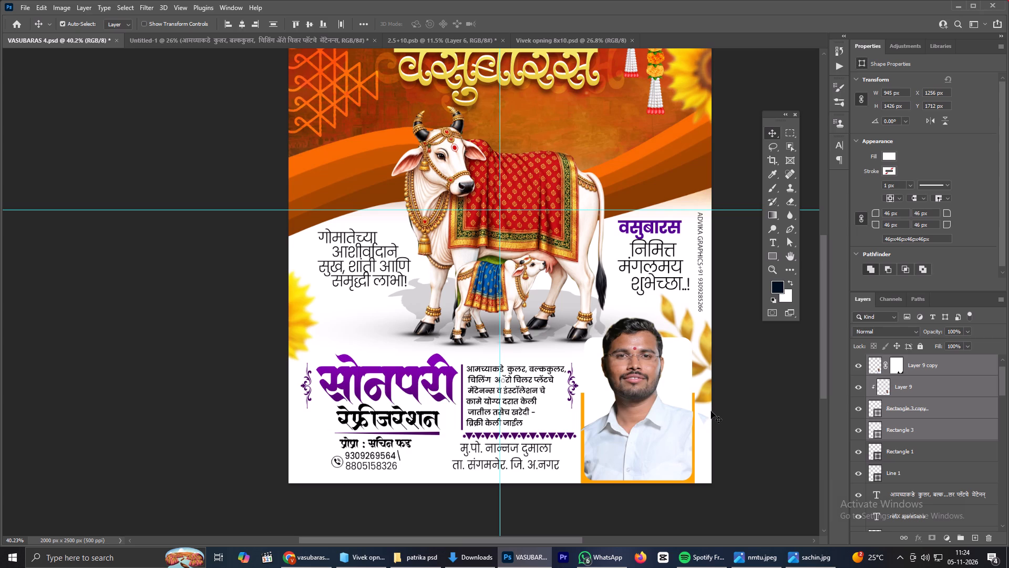
Paint black on the Layer 9 copy mask to hide the stray remnant beside the portrait's shoulder at the poster's right edge.
{"action": "left_click", "coordinate": [769, 381]}
{"action": "left_click", "coordinate": [898, 373]}
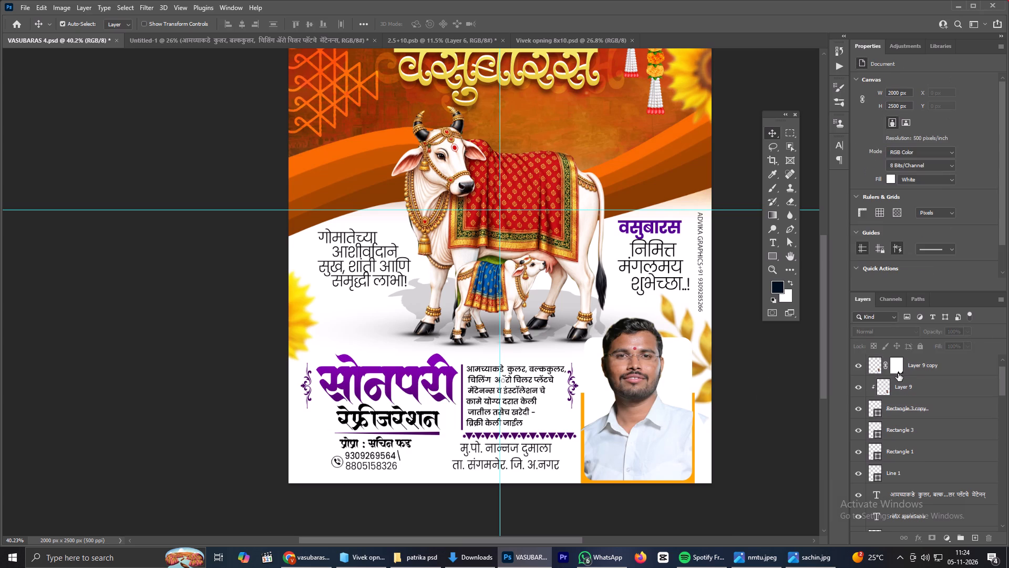
{"action": "key", "text": "b"}
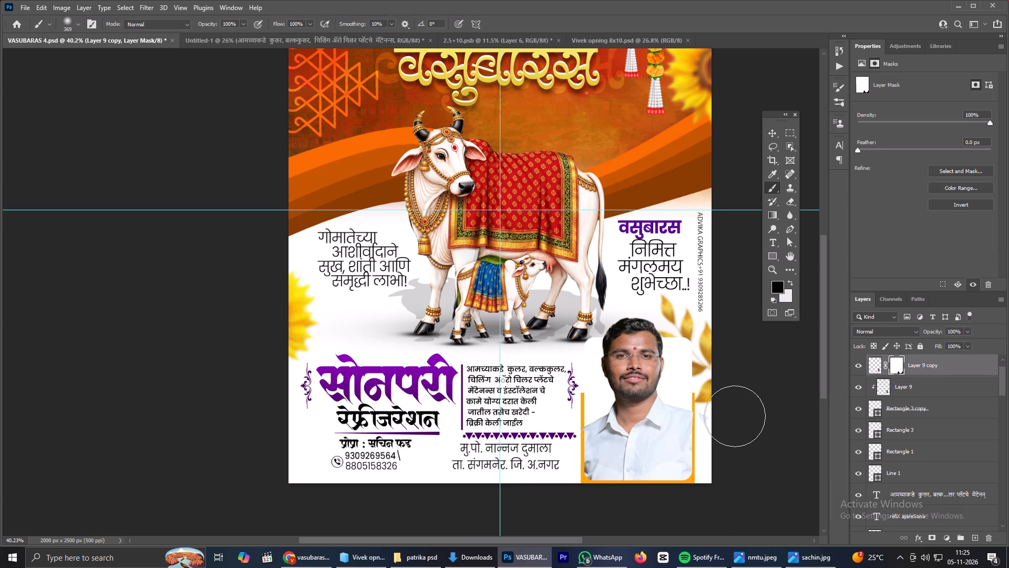
{"action": "left_click", "coordinate": [734, 416]}
{"action": "triple_click", "coordinate": [728, 417]}
{"action": "left_click", "coordinate": [732, 418]}
{"action": "left_click_drag", "start_coordinate": [730, 418], "coordinate": [733, 425]}
{"action": "left_click_drag", "start_coordinate": [729, 417], "coordinate": [731, 422]}
{"action": "left_click_drag", "start_coordinate": [728, 417], "coordinate": [735, 429]}
{"action": "left_click_drag", "start_coordinate": [730, 414], "coordinate": [733, 429]}
{"action": "left_click_drag", "start_coordinate": [733, 429], "coordinate": [733, 429]}
{"action": "left_click_drag", "start_coordinate": [726, 416], "coordinate": [727, 434]}
{"action": "left_click_drag", "start_coordinate": [722, 423], "coordinate": [723, 482]}
Scale the portrait together with its frame layers down proportionally to 97.28%.
{"action": "left_click", "coordinate": [775, 130]}
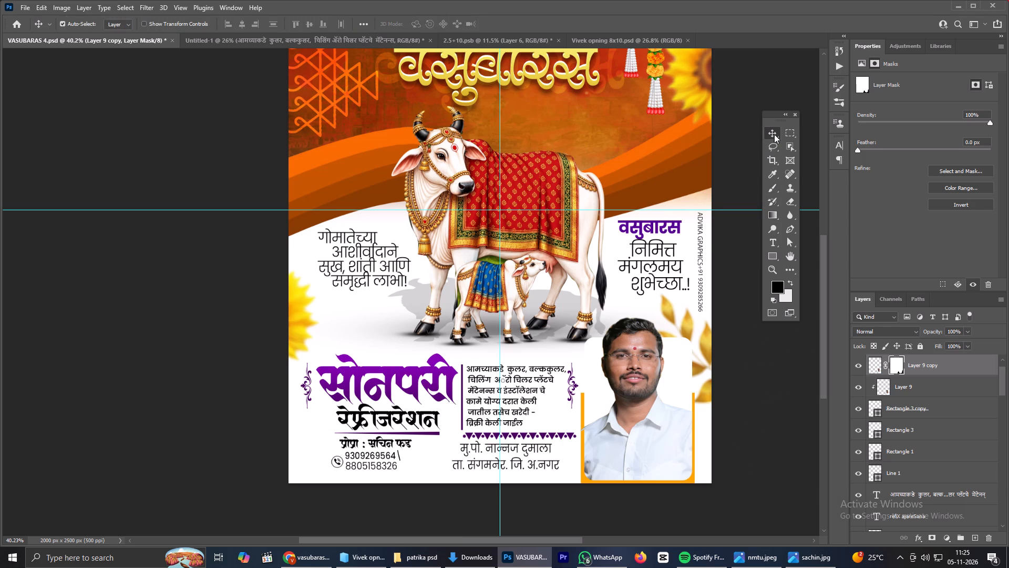
{"action": "scroll", "coordinate": [613, 369], "scroll_direction": "down", "scroll_amount": 6}
{"action": "scroll", "coordinate": [615, 367], "scroll_direction": "up", "scroll_amount": 6}
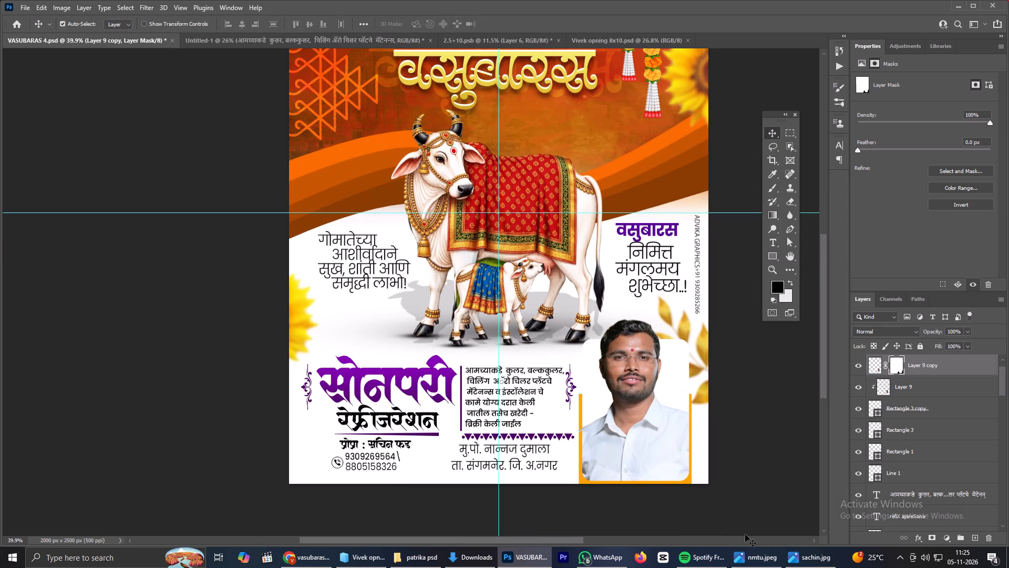
{"action": "left_click", "coordinate": [739, 534]}
{"action": "left_click_drag", "start_coordinate": [665, 518], "coordinate": [640, 390]}
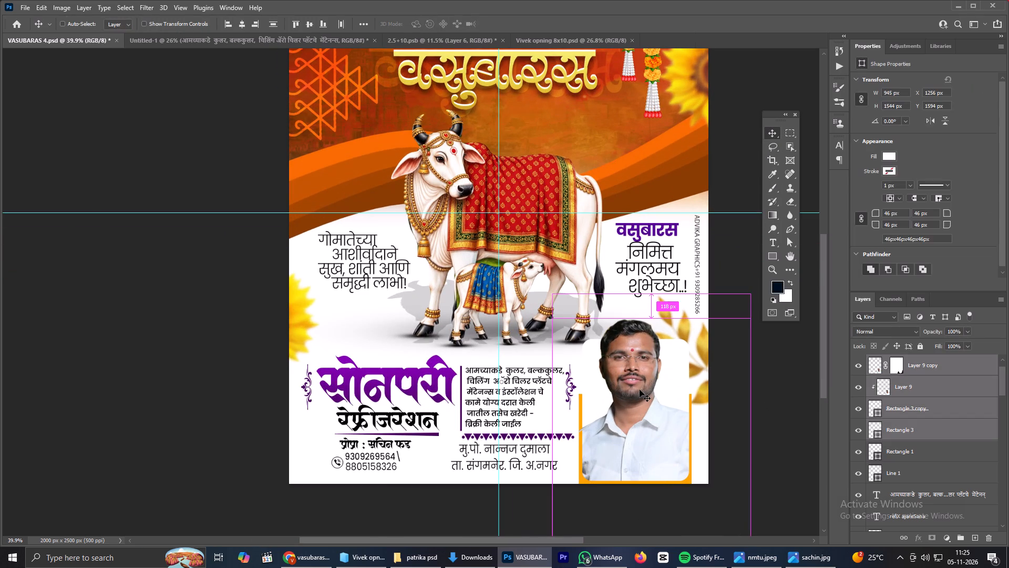
{"action": "key", "text": "ctrl+t"}
{"action": "left_click_drag", "start_coordinate": [653, 291], "coordinate": [650, 300]}
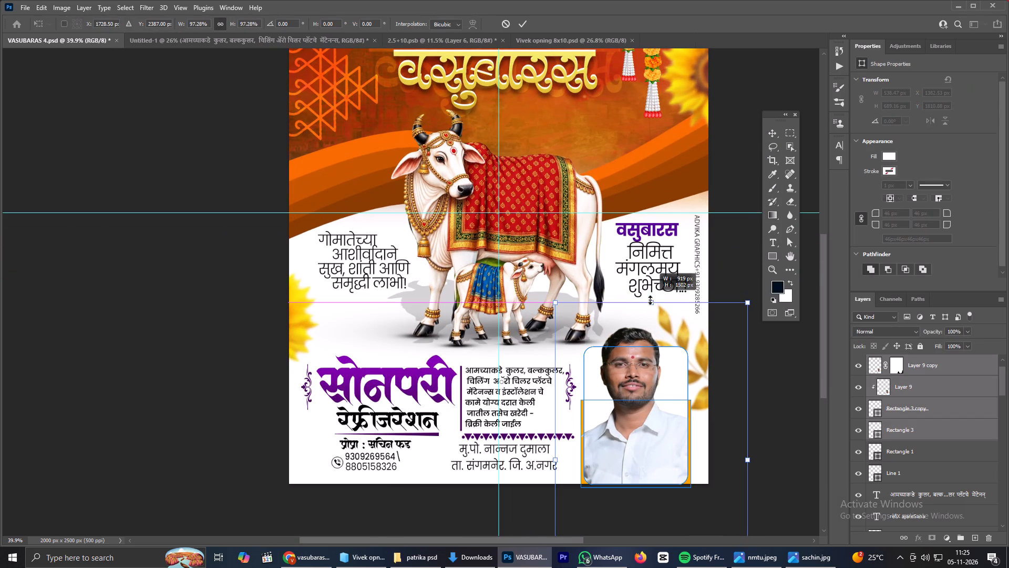
{"action": "left_click_drag", "start_coordinate": [650, 300], "coordinate": [649, 302]}
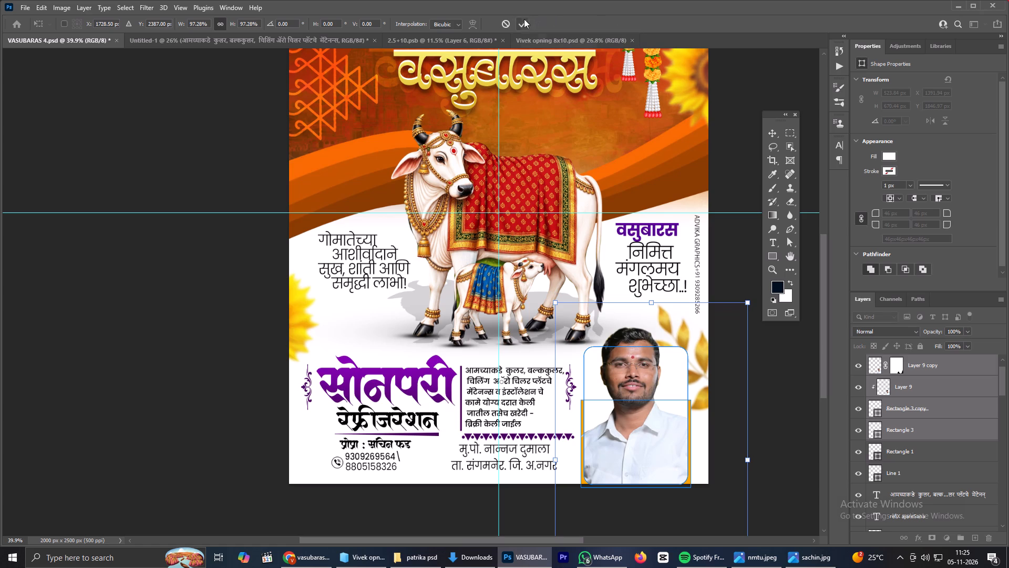
{"action": "left_click", "coordinate": [524, 19]}
Export the revised poster as a Great-quality JPG to the album jpg folder, replacing sachin.jpg.
{"action": "scroll", "coordinate": [590, 292], "scroll_direction": "up", "scroll_amount": 5}
{"action": "scroll", "coordinate": [594, 292], "scroll_direction": "down", "scroll_amount": 7}
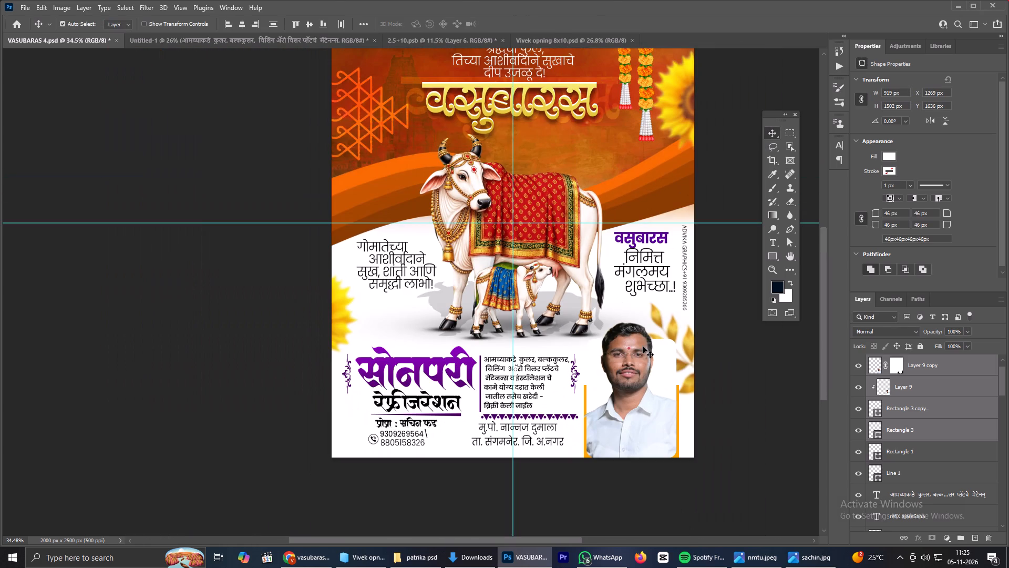
{"action": "key", "text": "ctrl+alt+shift+w"}
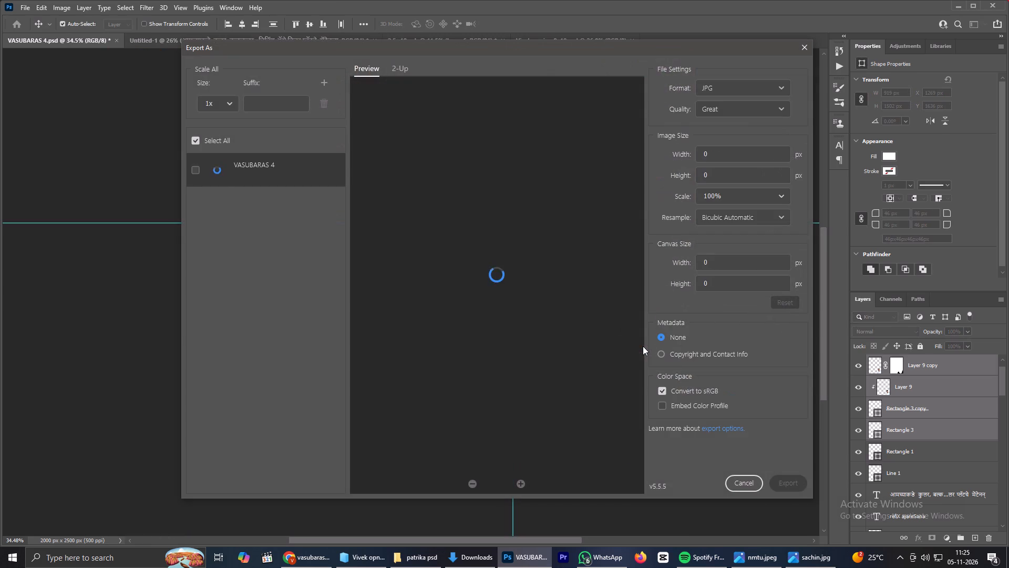
{"action": "left_click", "coordinate": [786, 483]}
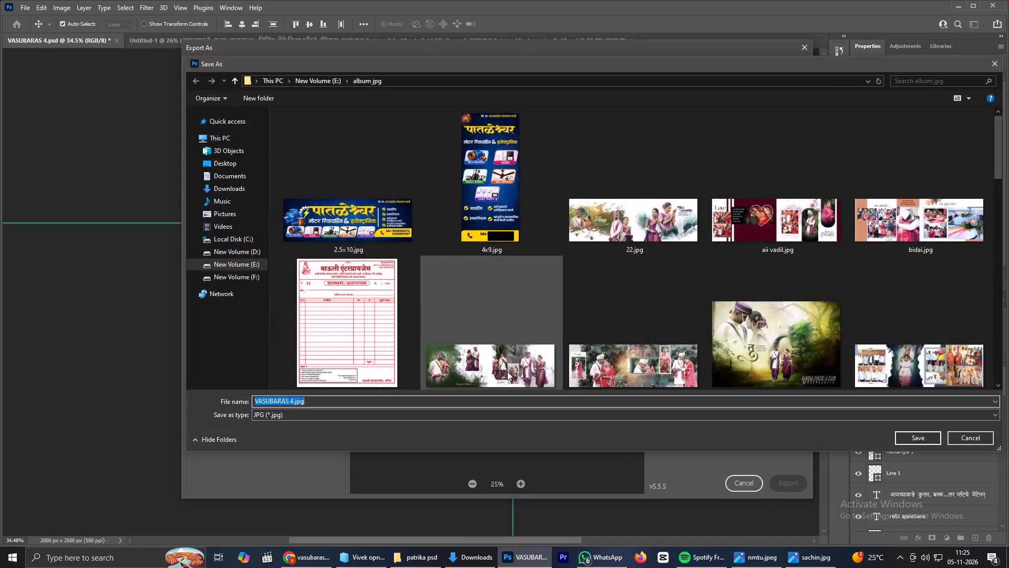
{"action": "key", "text": "s"}
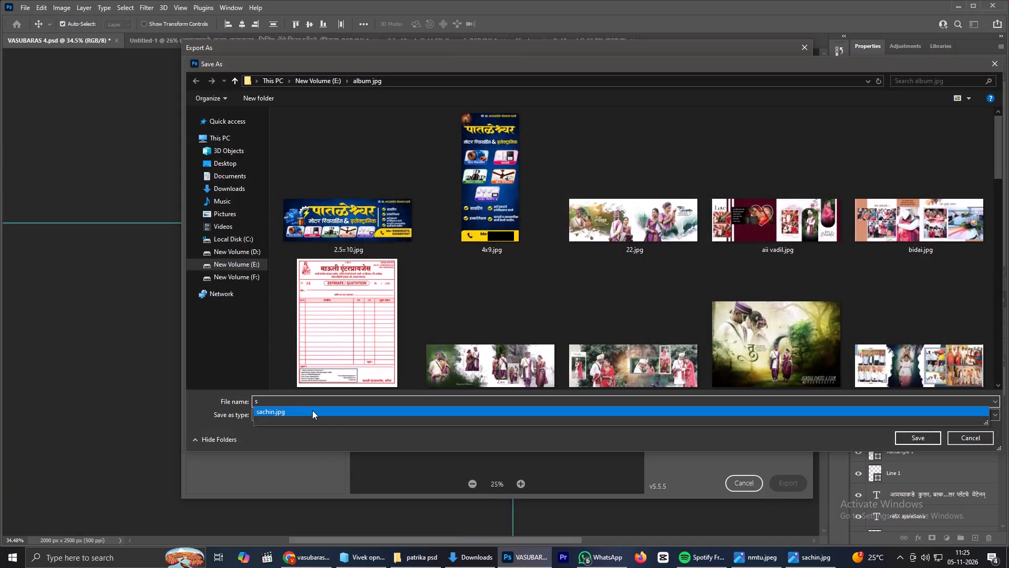
{"action": "left_click", "coordinate": [312, 410]}
{"action": "left_click", "coordinate": [910, 439]}
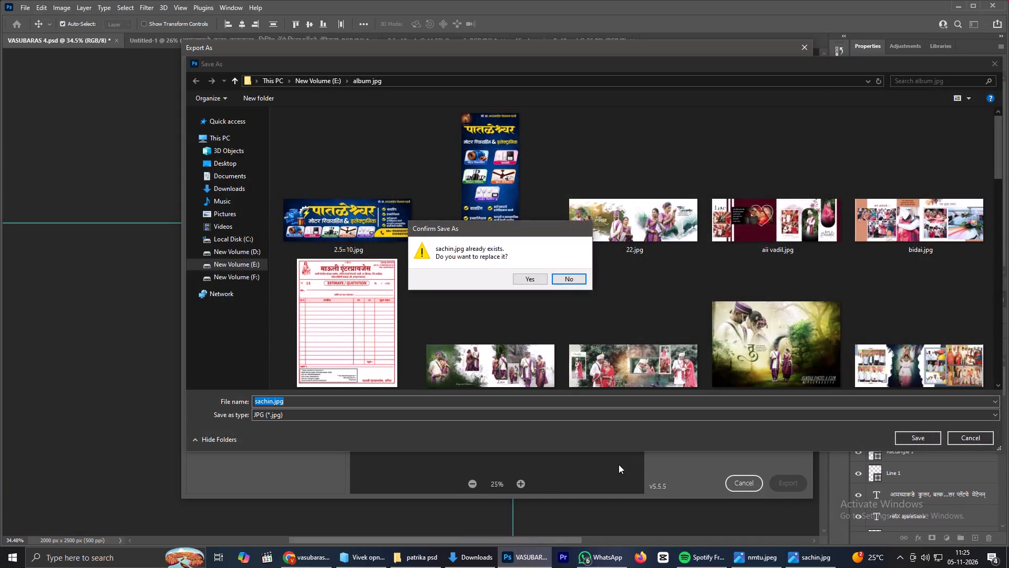
{"action": "left_click", "coordinate": [908, 433]}
{"action": "left_click", "coordinate": [531, 281]}
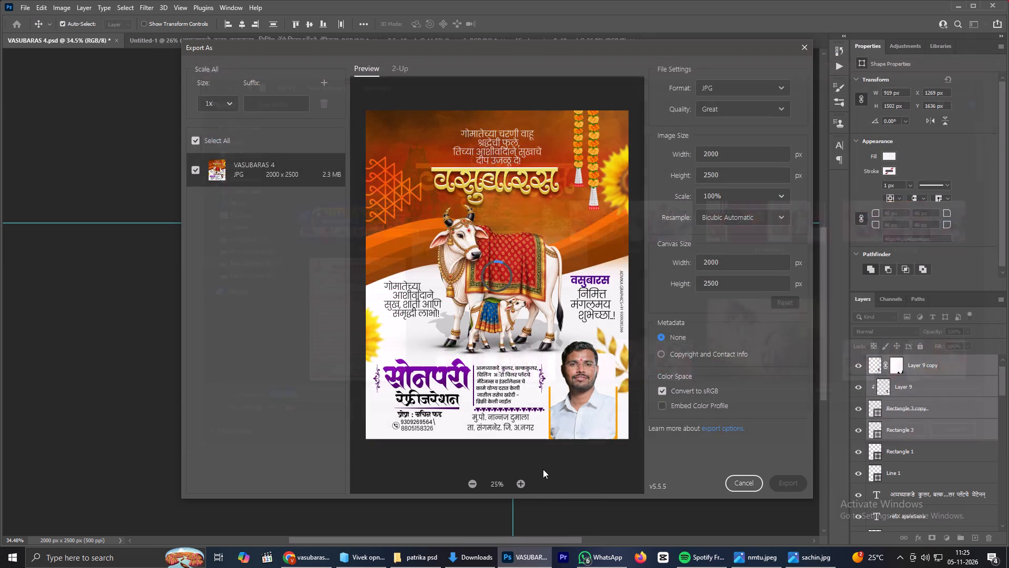